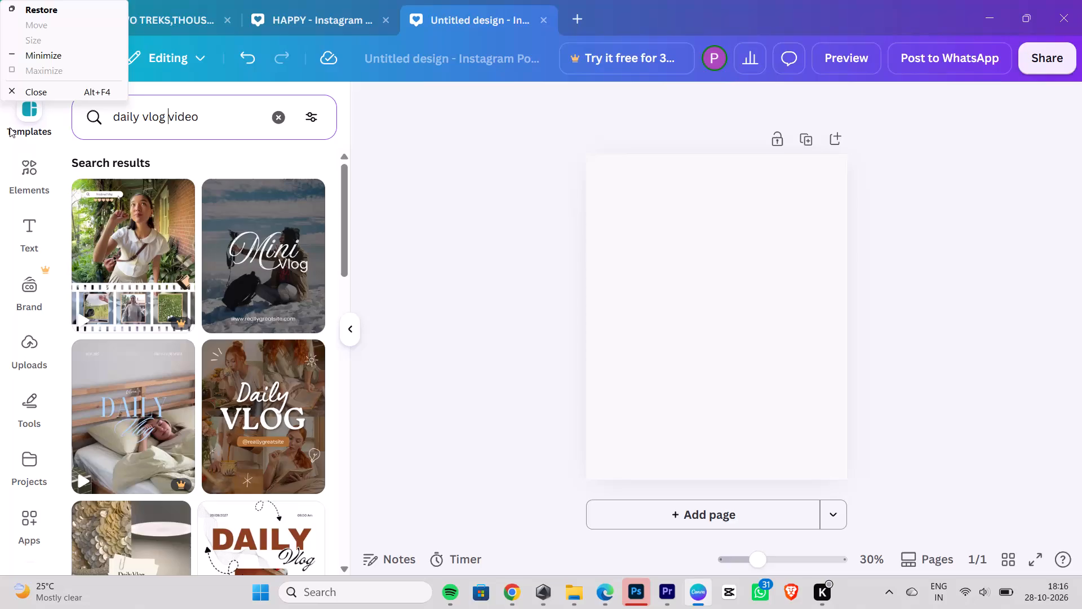
Search the design templates for "outfit haul video" and look through the results.
double_click(273, 118)
text(outfit haul video)
key(space)
key(Return)
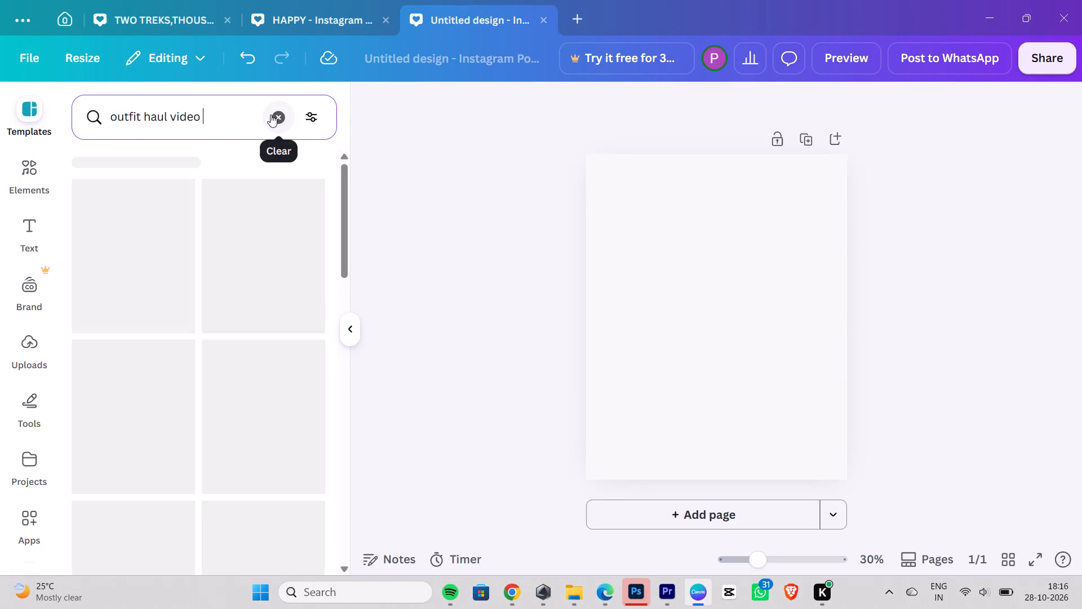
key(Return)
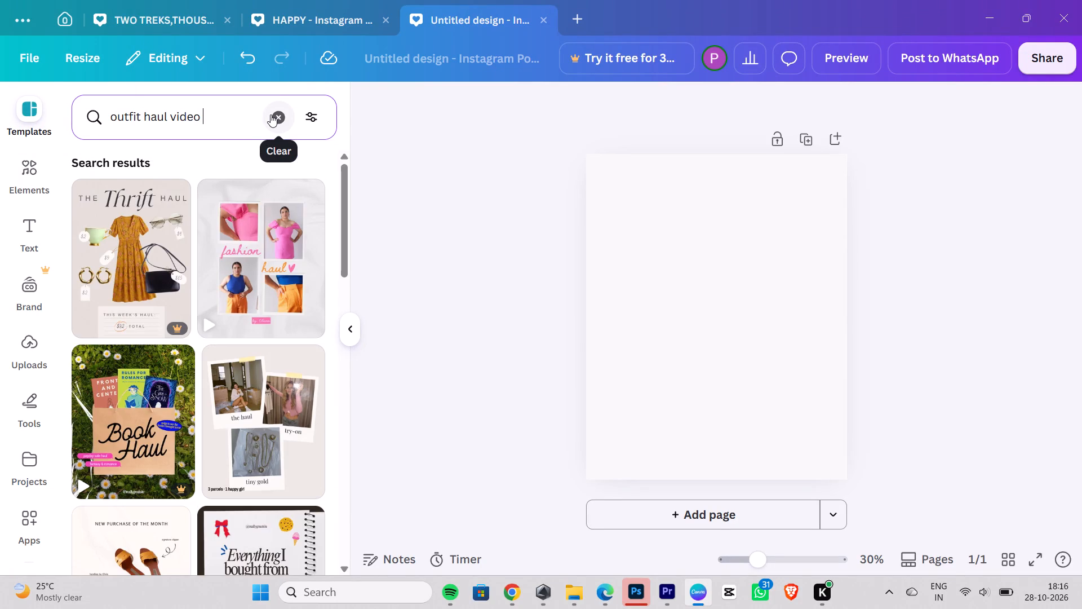
scroll(183, 247, down, 3)
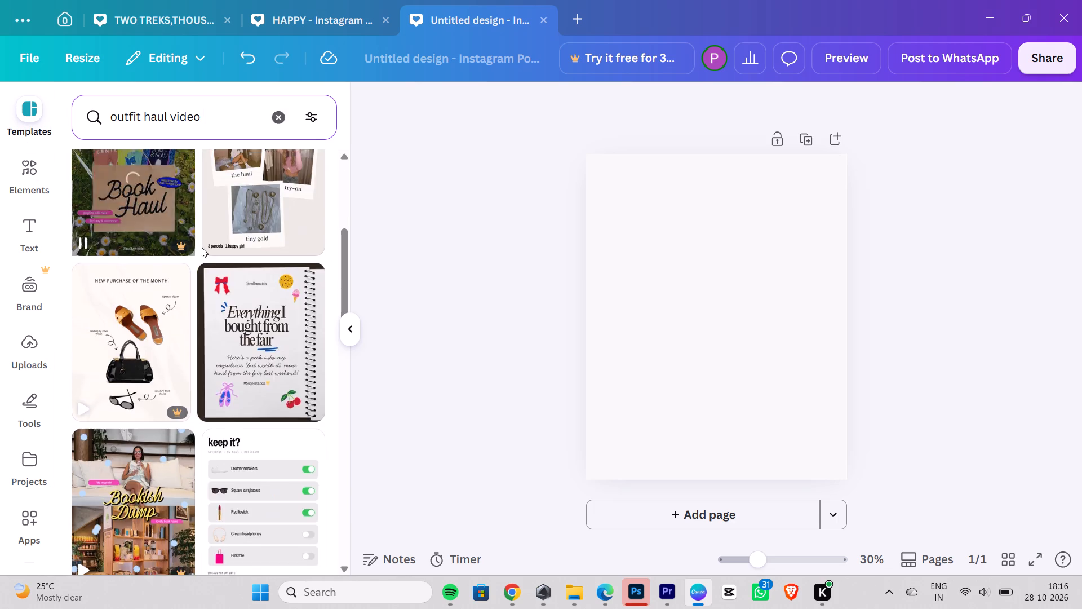
scroll(239, 283, down, 2)
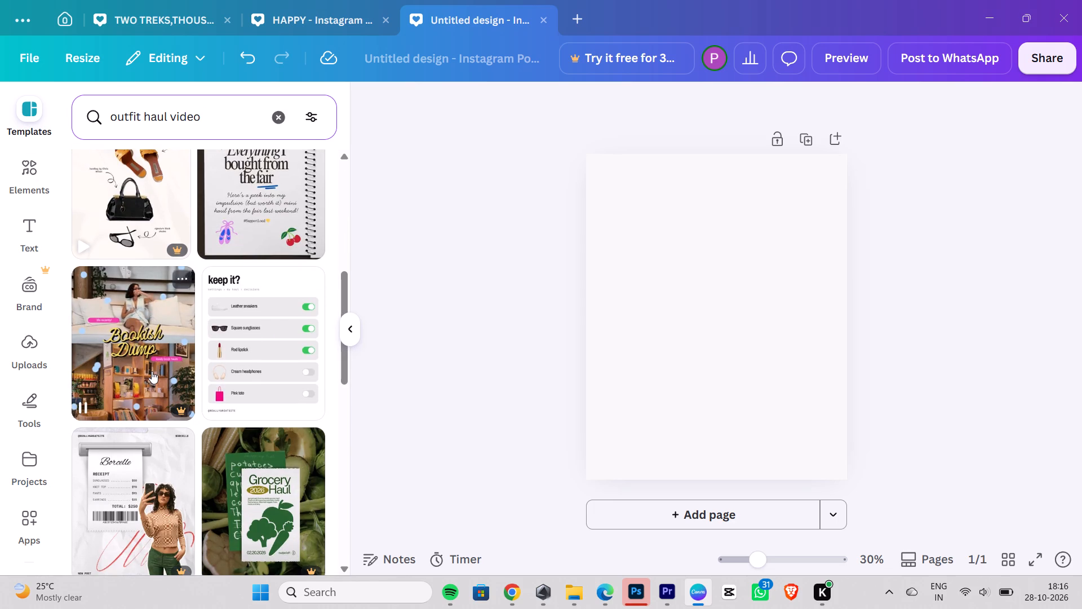
Look further through the "outfit haul video" template results for a suitable fashion or outfit layout.
scroll(198, 374, down, 4)
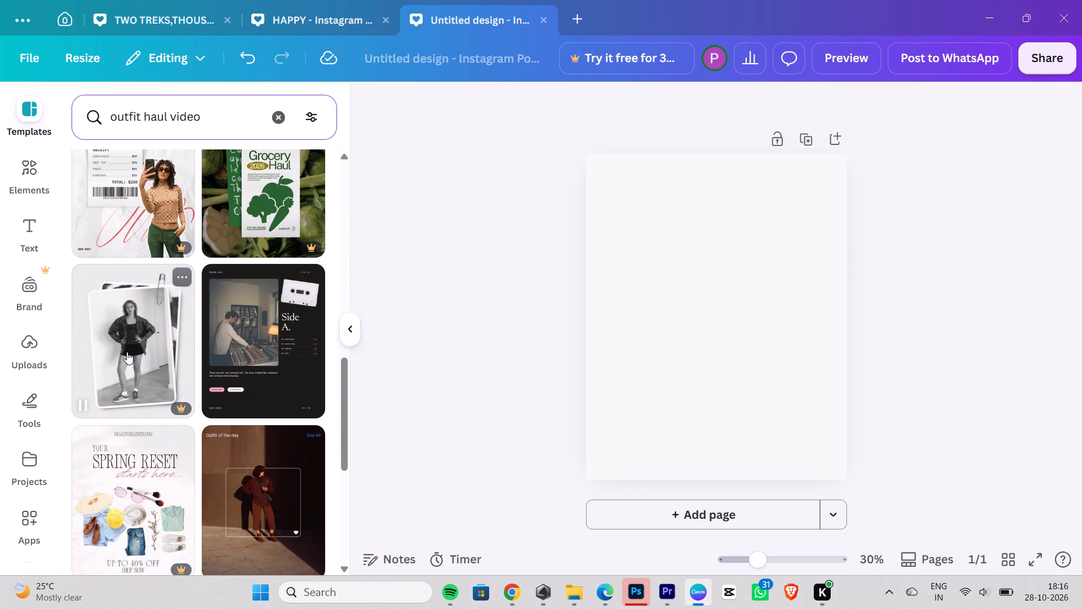
scroll(292, 334, down, 3)
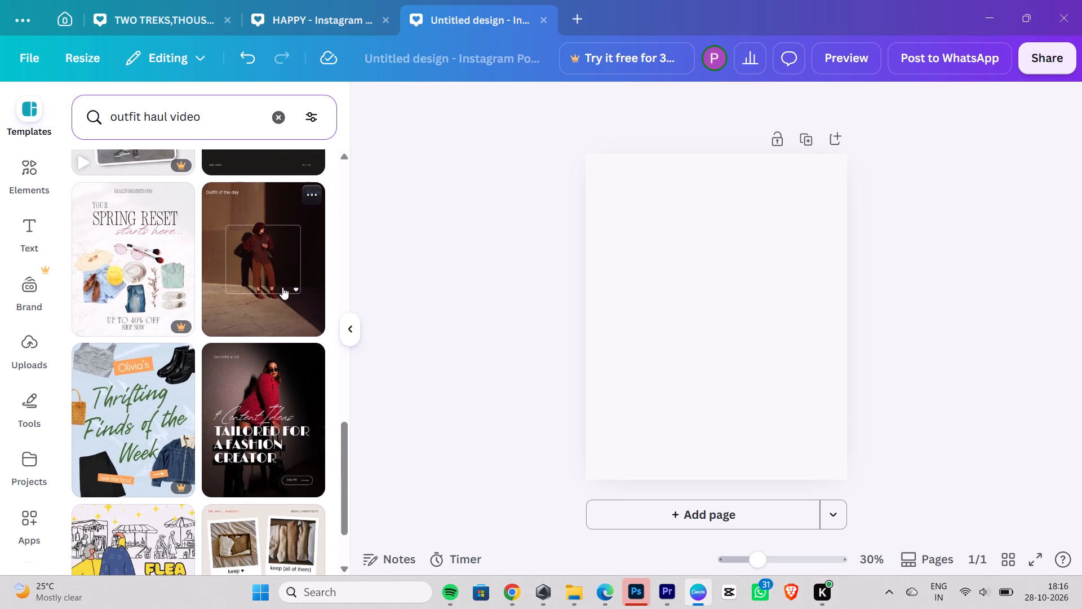
scroll(281, 304, down, 3)
scroll(269, 390, down, 6)
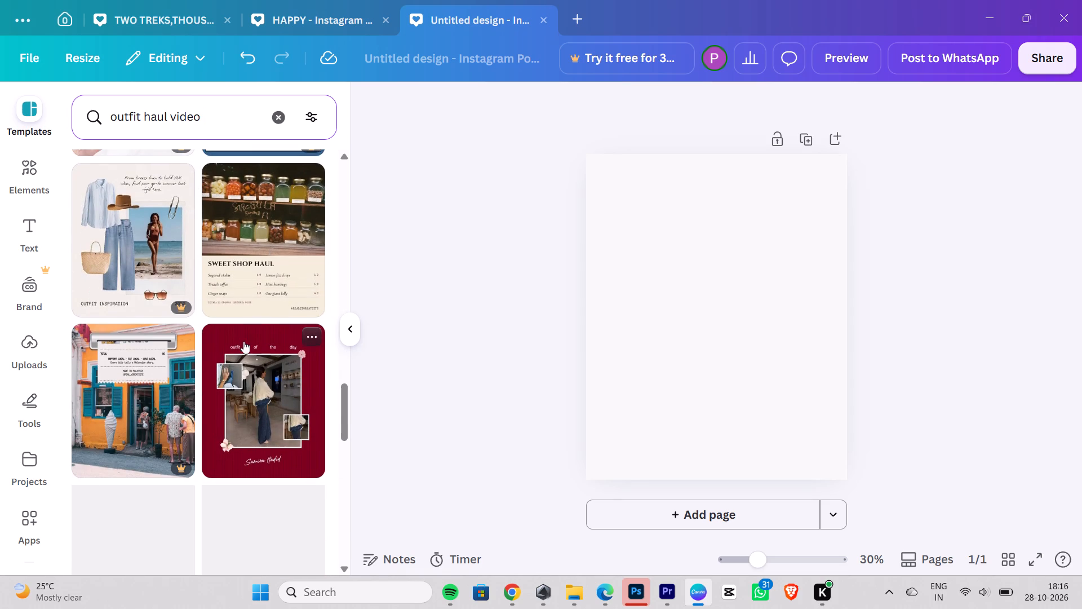
click(108, 107)
click(108, 112)
click(108, 112)
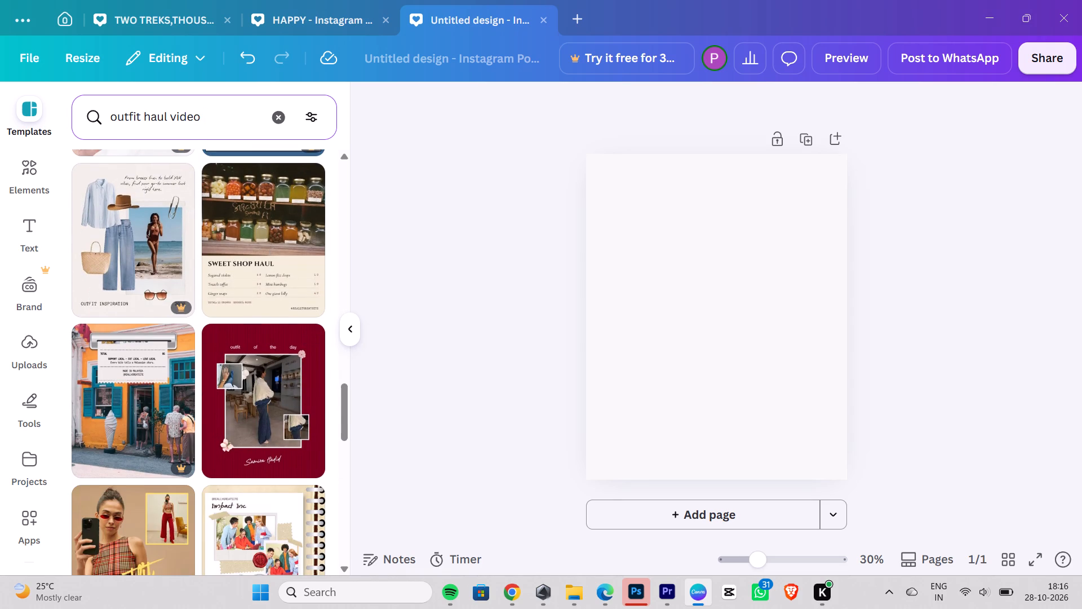
click(108, 120)
click(108, 116)
click(108, 116)
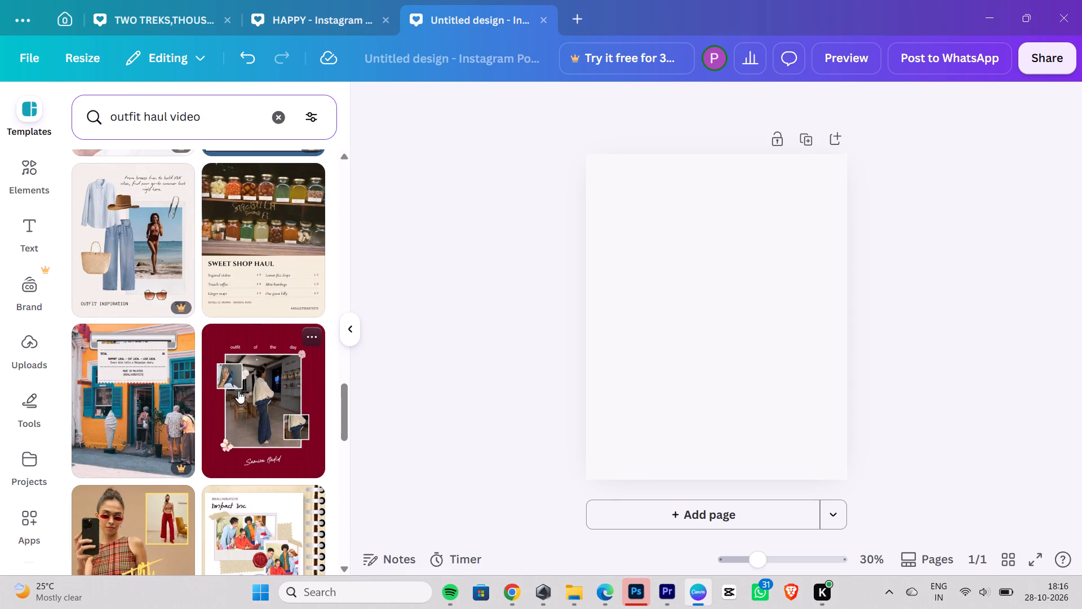
scroll(238, 391, down, 2)
scroll(181, 403, down, 3)
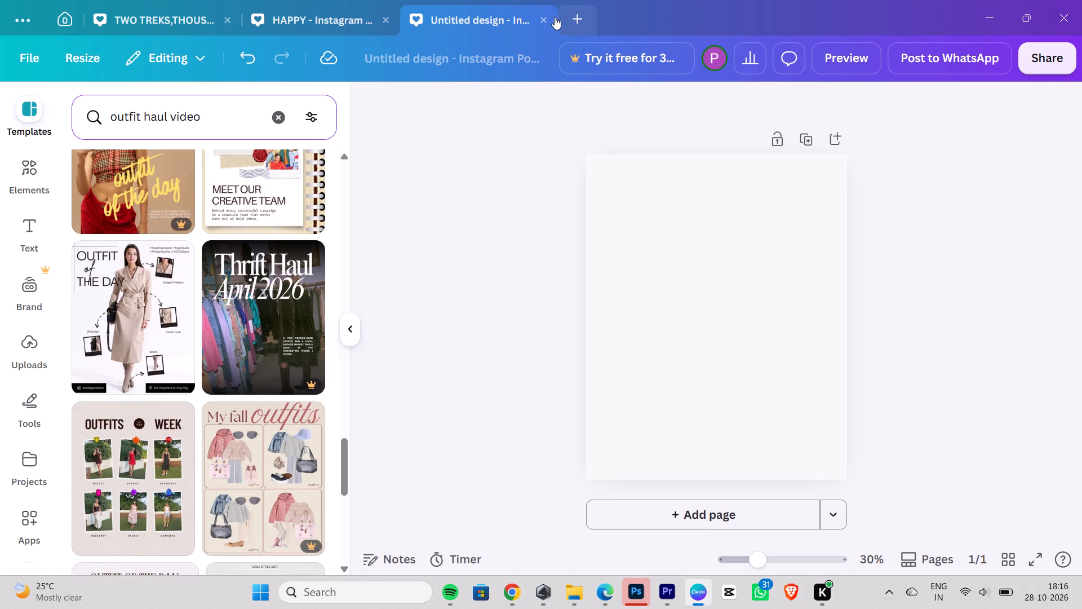
Close the untitled Instagram post design and the HAPPY design, leaving the TWO TREKS, THOUSAND STORIES design open.
click(547, 21)
click(387, 21)
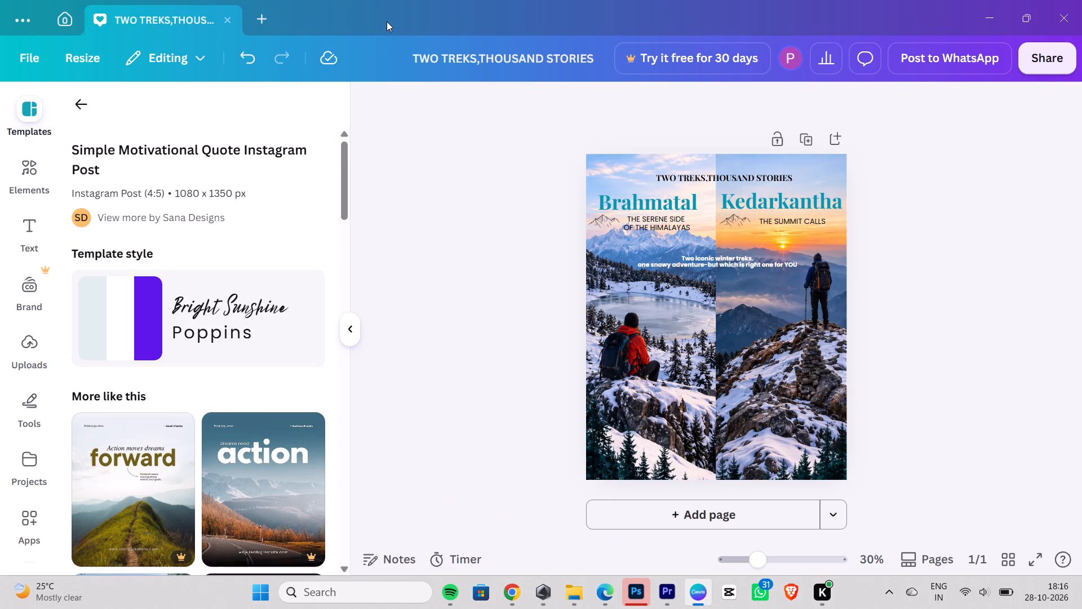
Return to the home page and look through the Videos category of design formats for a new video design.
click(65, 23)
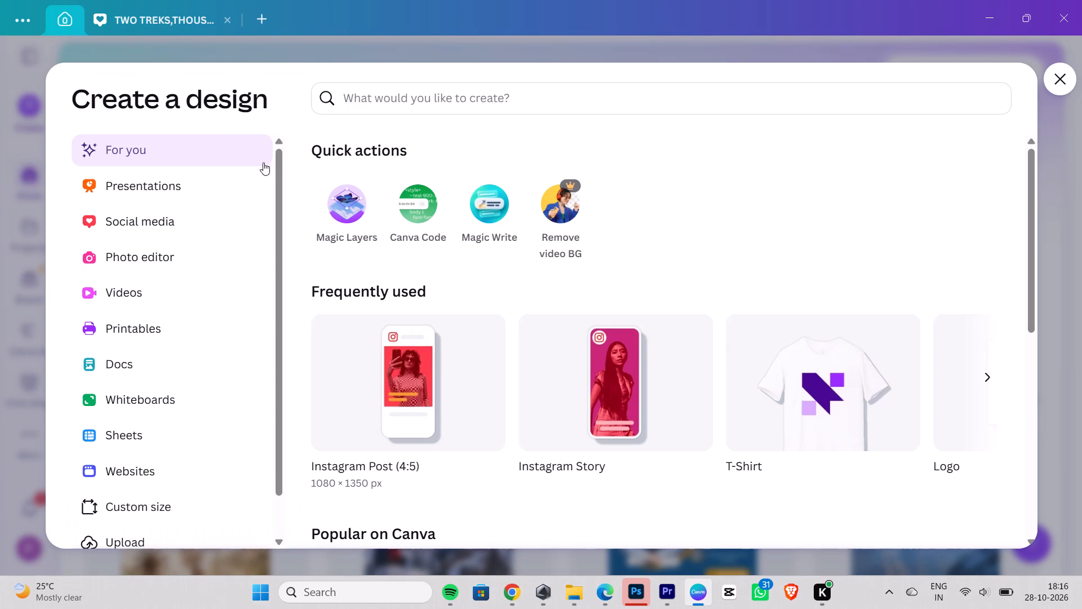
scroll(766, 341, down, 1)
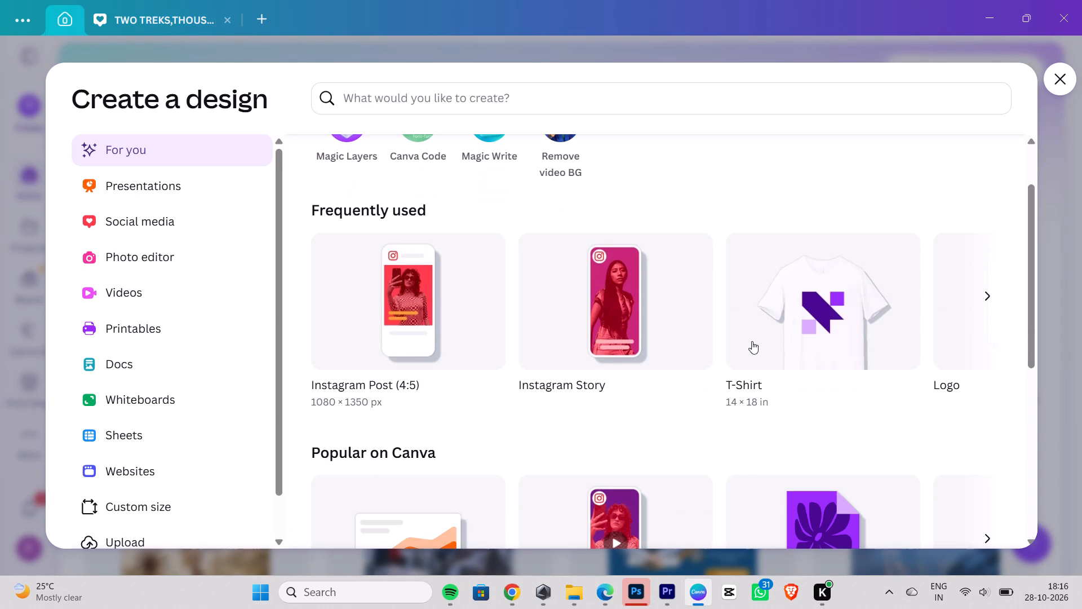
click(148, 290)
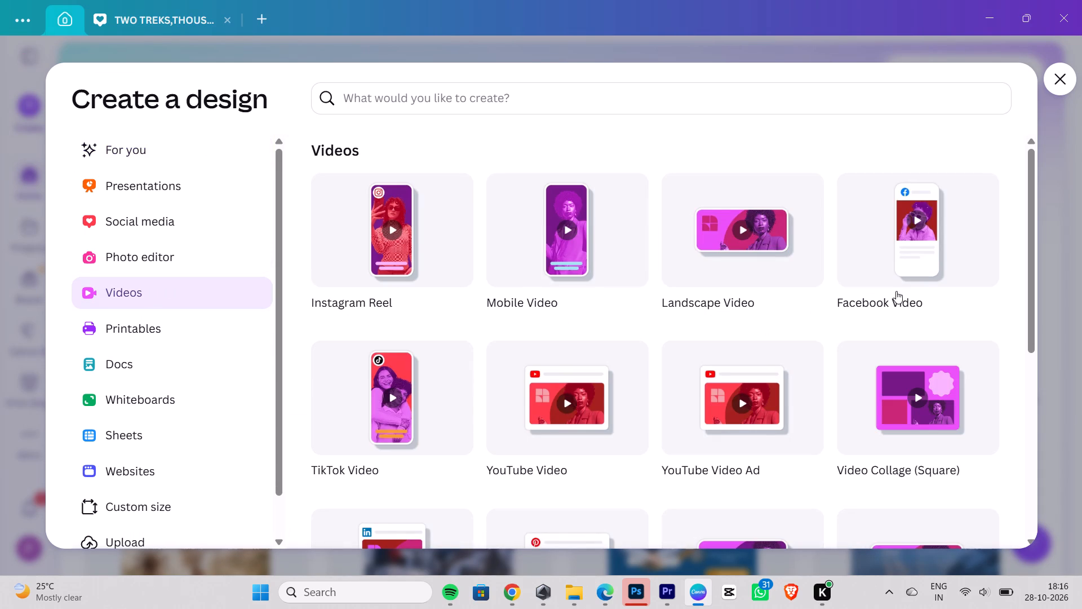
scroll(695, 377, down, 1)
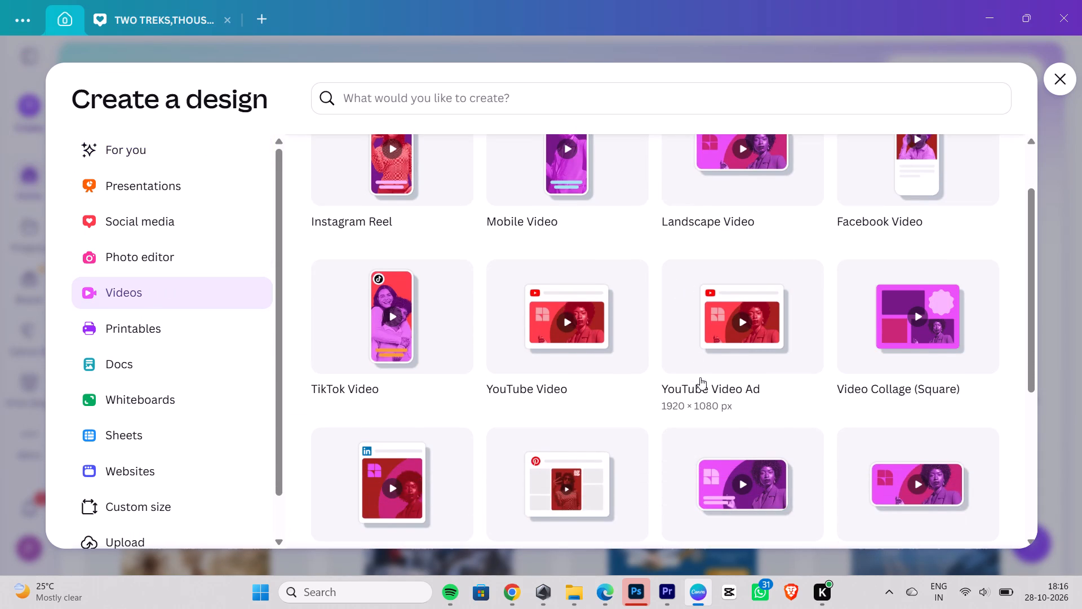
scroll(712, 374, down, 1)
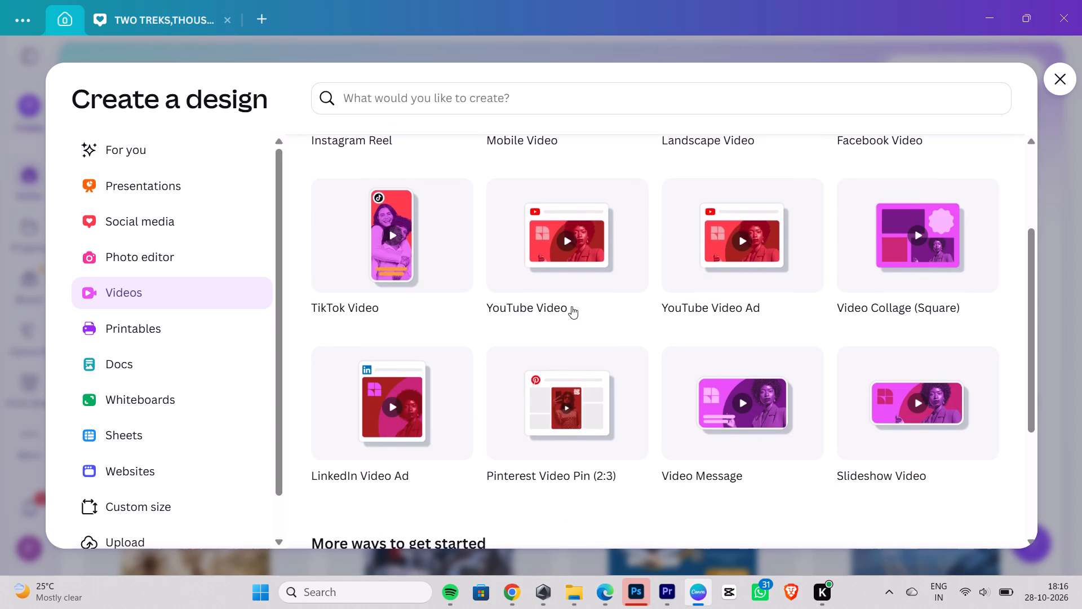
Create a new blank Mobile Video design from the video formats.
scroll(642, 370, up, 1)
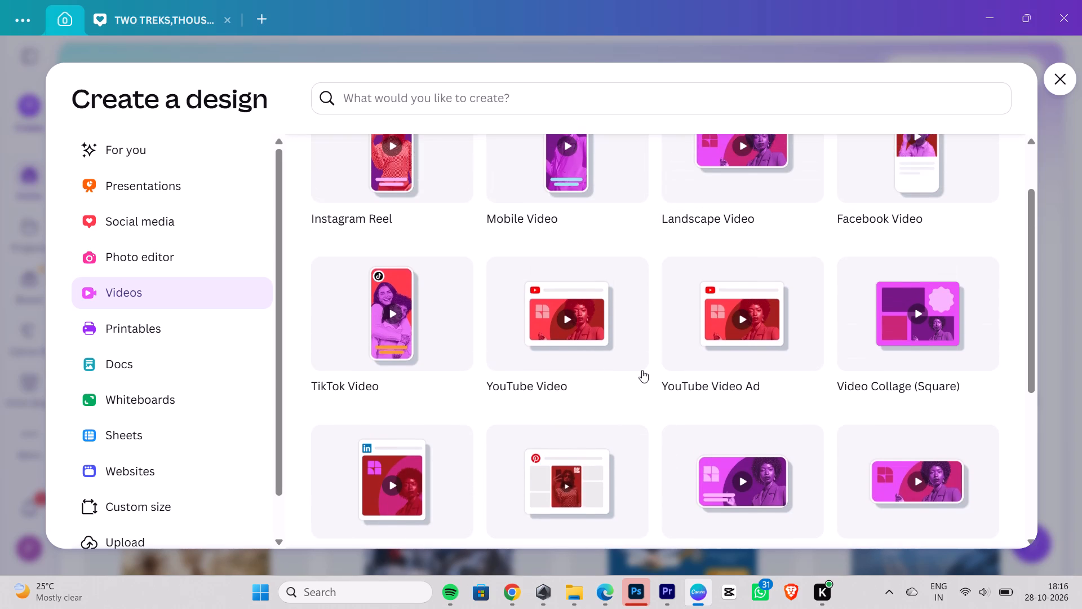
scroll(642, 370, up, 1)
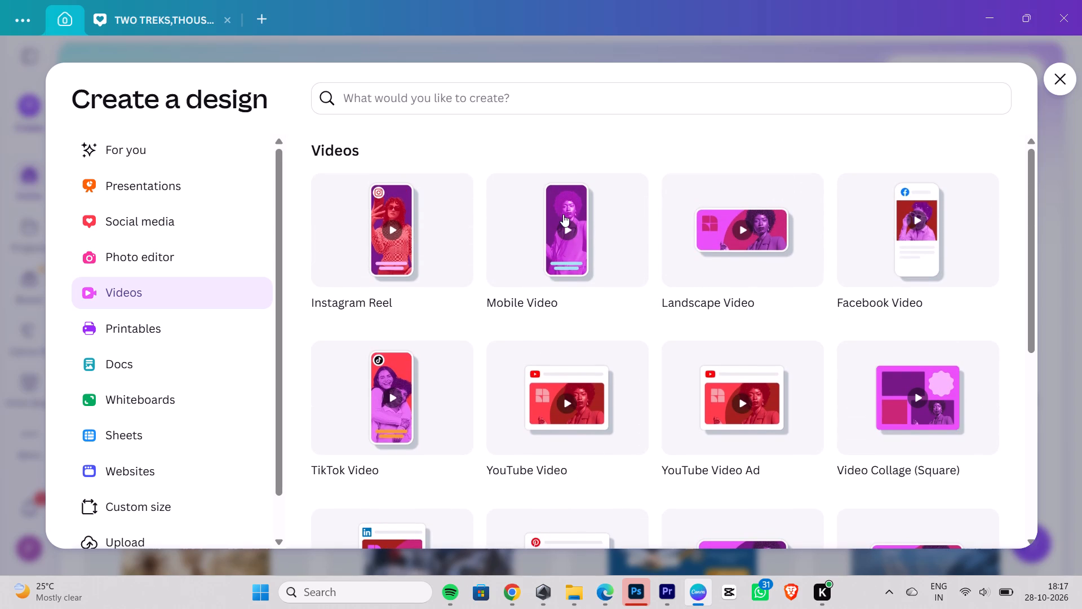
click(574, 236)
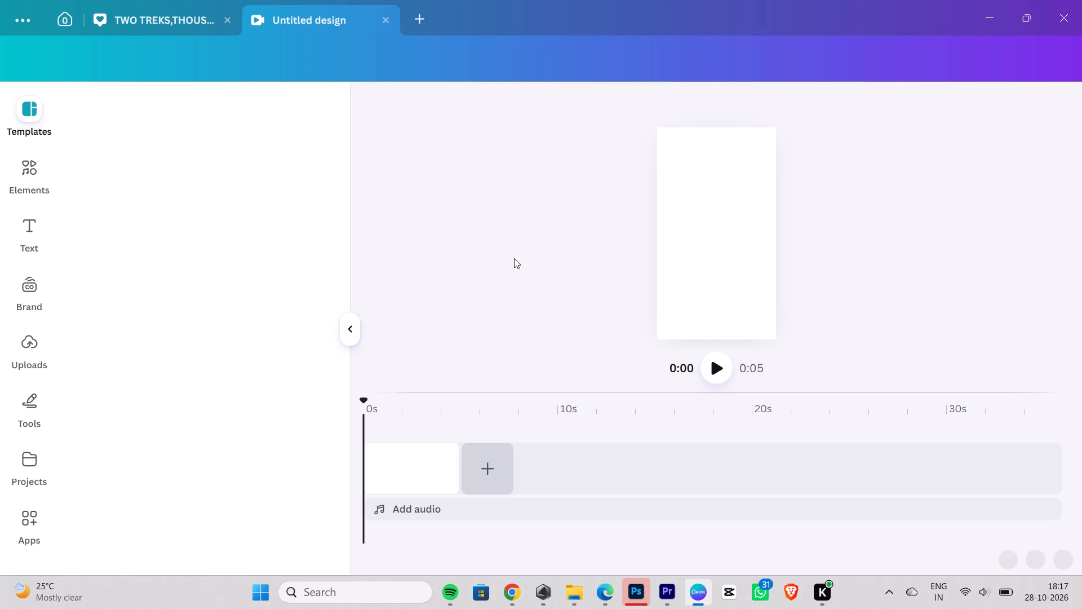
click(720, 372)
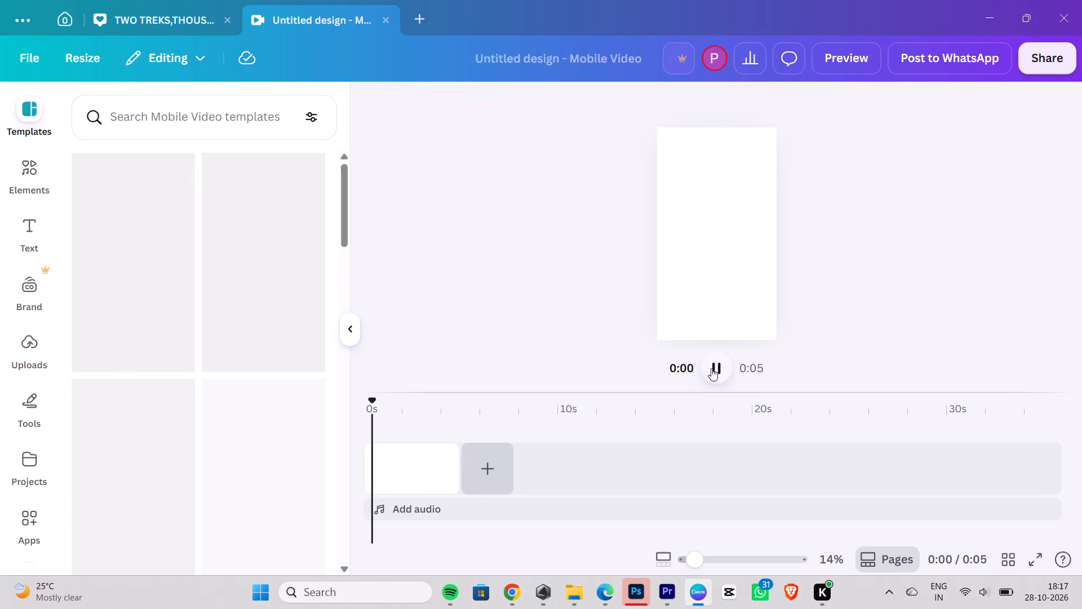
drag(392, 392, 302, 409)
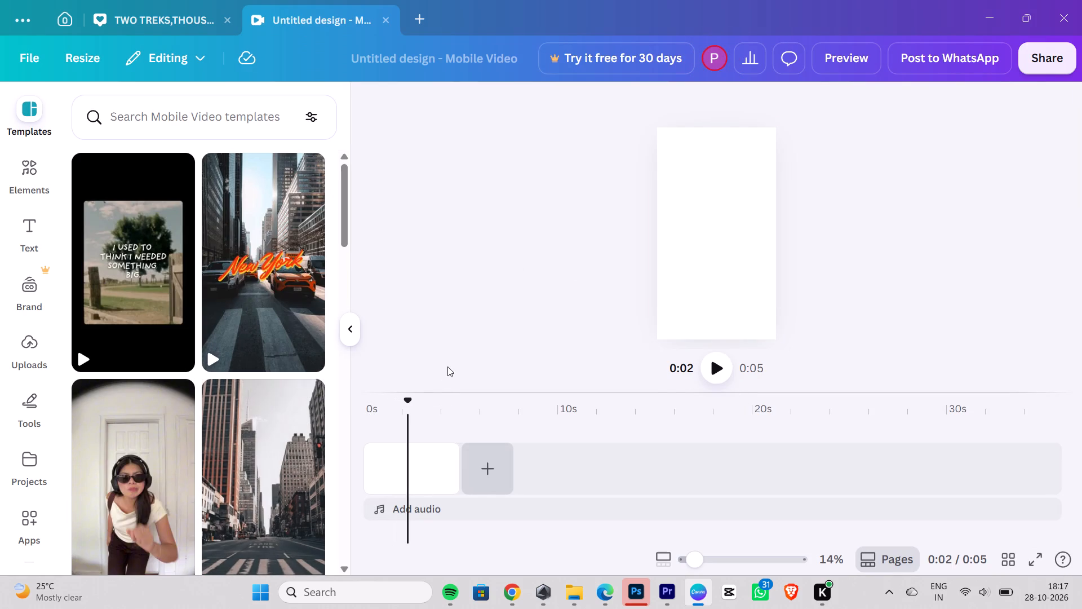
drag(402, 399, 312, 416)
Browse the suggested Mobile Video templates and search them for "youtube outfit video haul".
scroll(182, 296, down, 3)
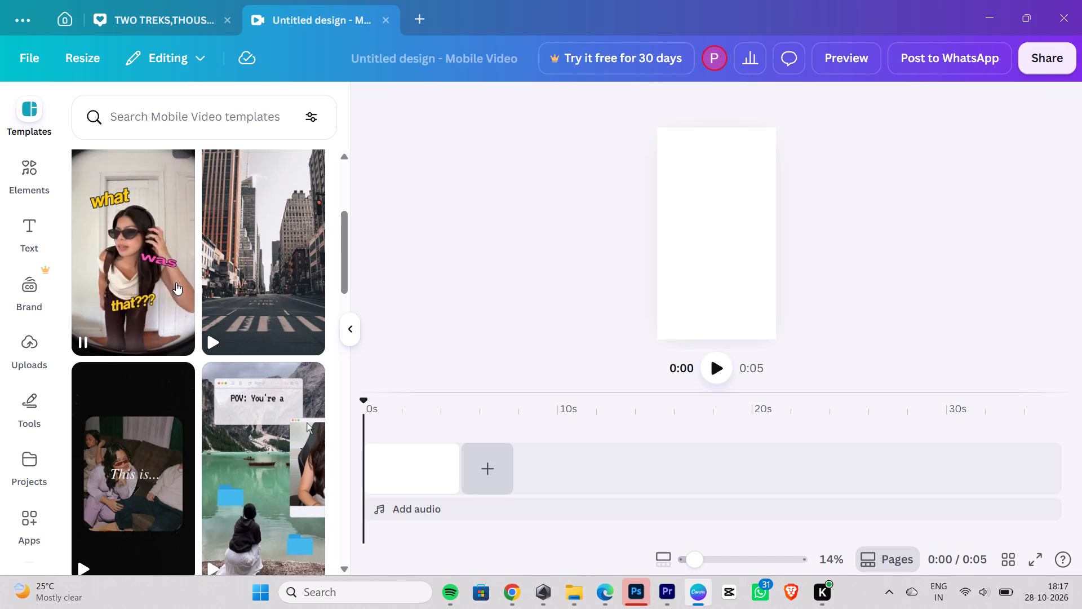
scroll(255, 260, down, 3)
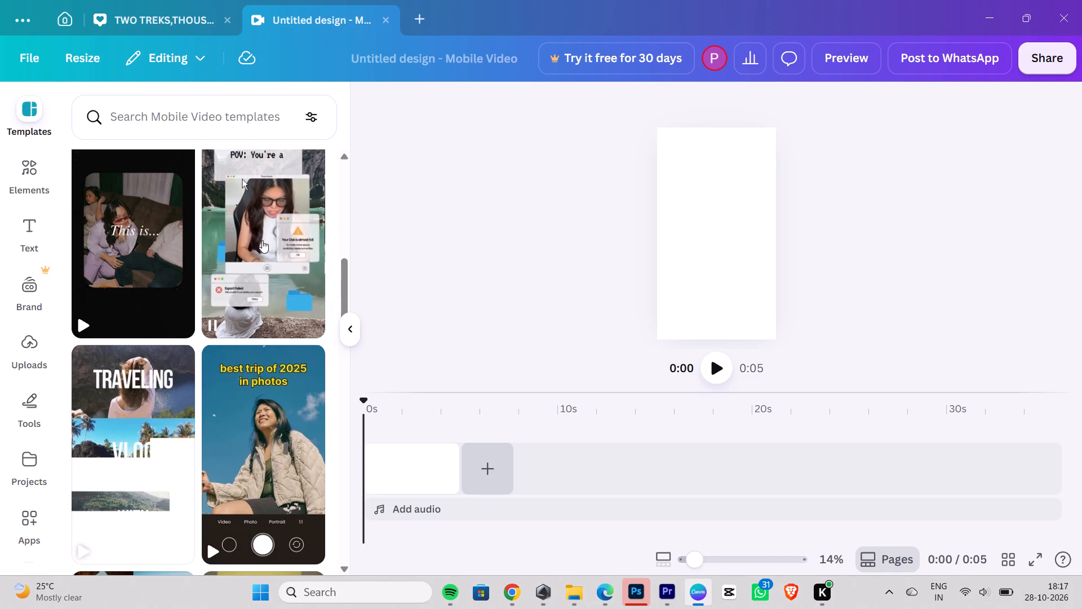
scroll(295, 366, down, 4)
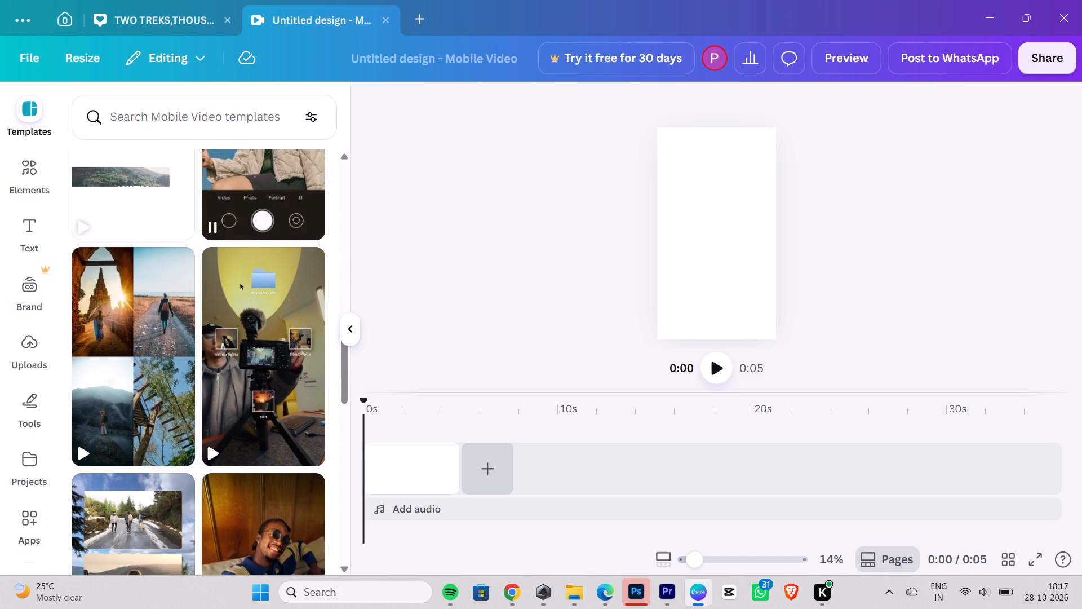
click(237, 82)
click(224, 117)
text(youtube)
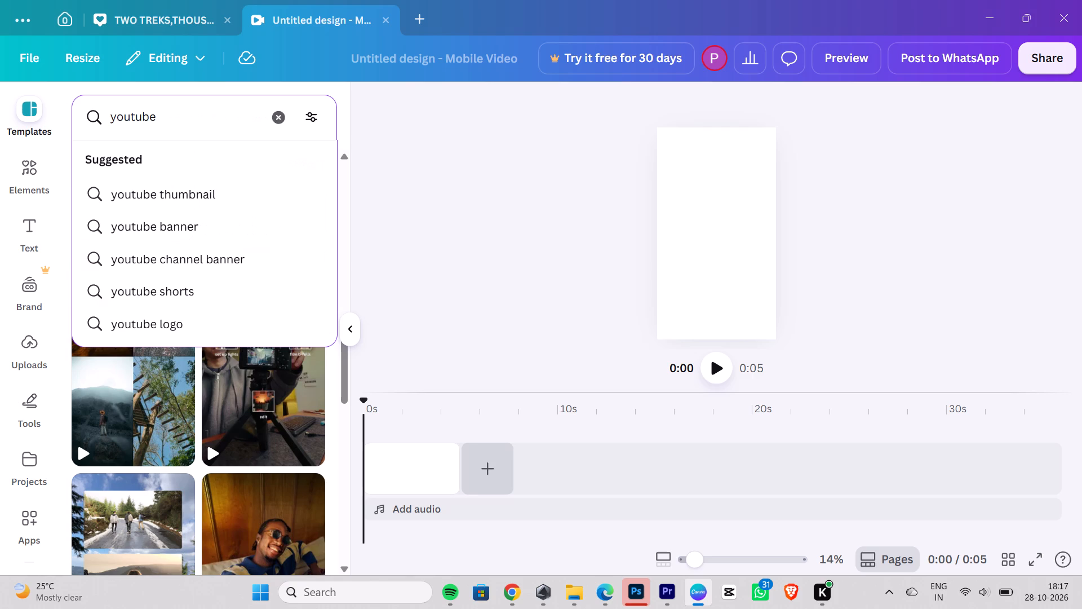
key(space)
text(outfit)
key(space)
text(video haul)
key(space)
key(Return)
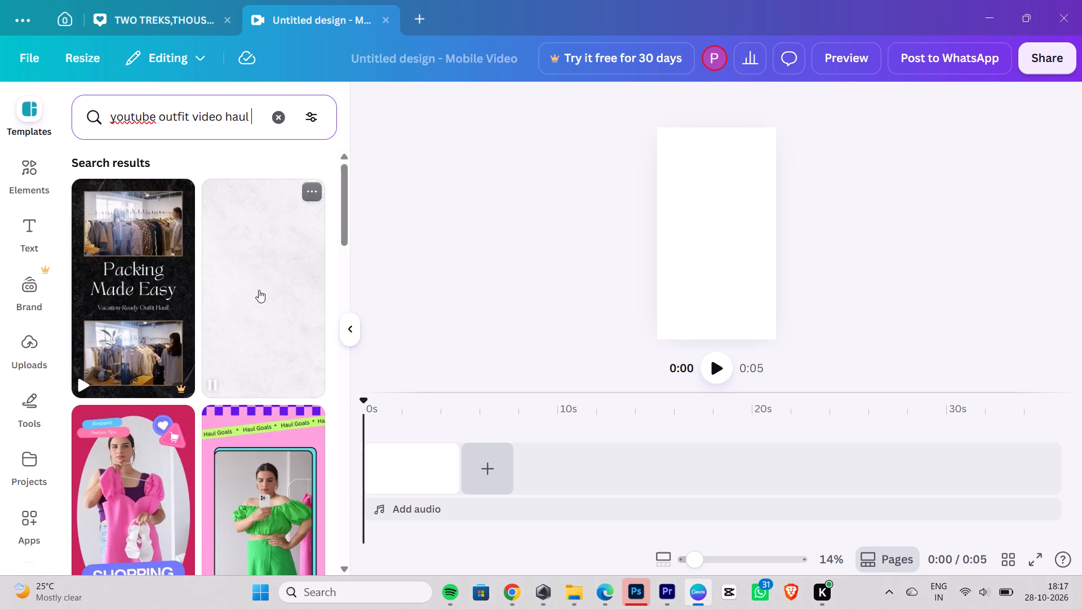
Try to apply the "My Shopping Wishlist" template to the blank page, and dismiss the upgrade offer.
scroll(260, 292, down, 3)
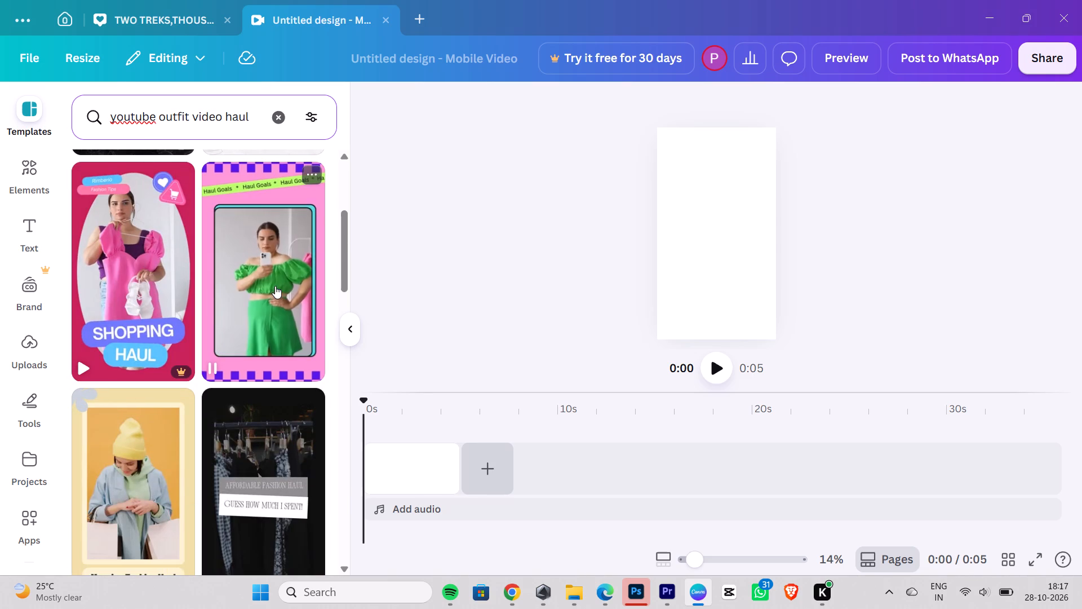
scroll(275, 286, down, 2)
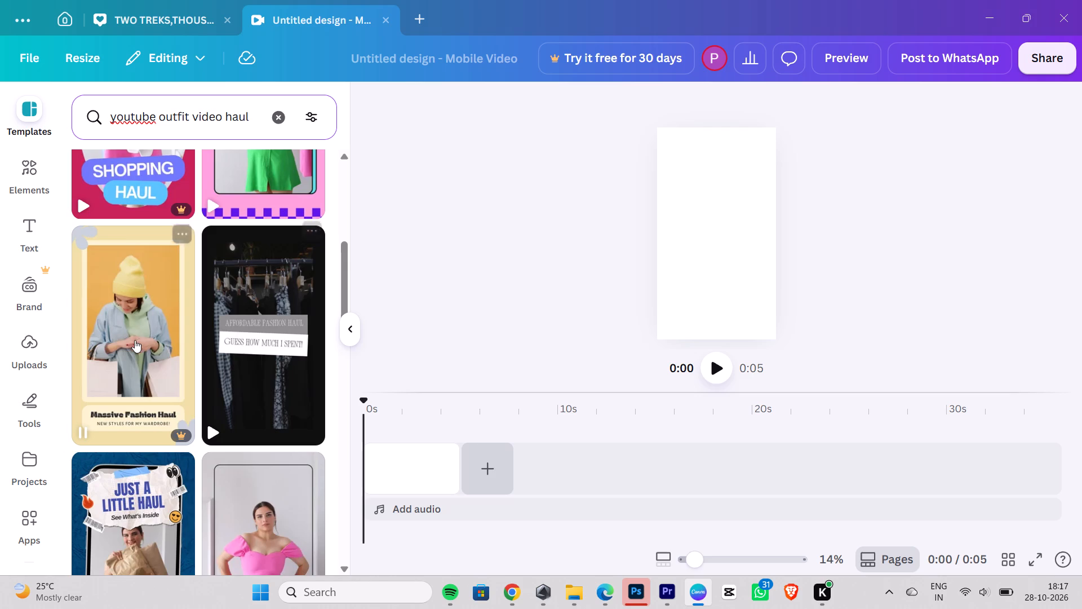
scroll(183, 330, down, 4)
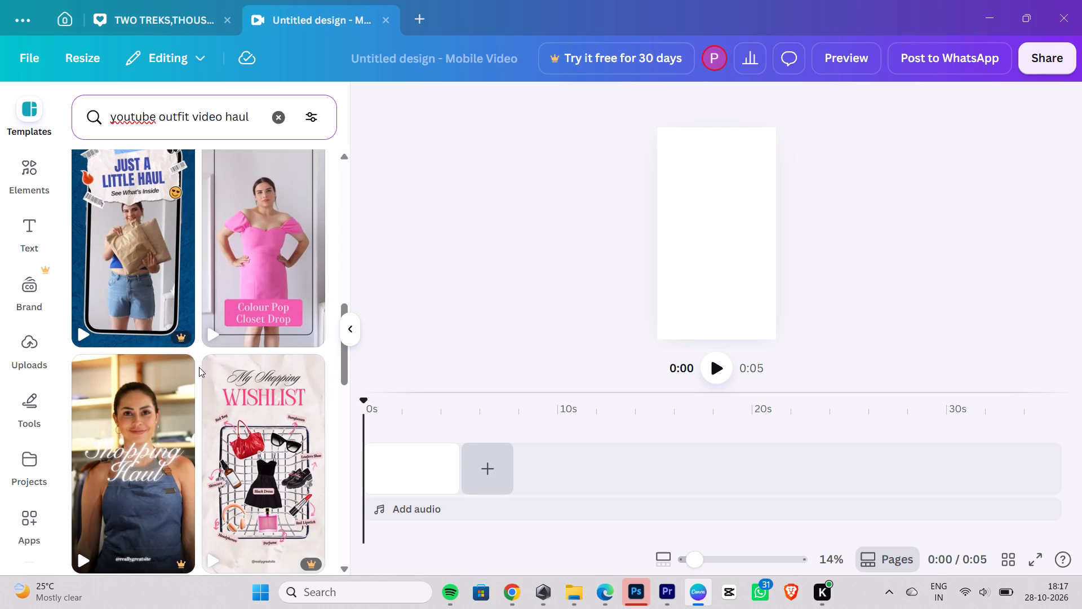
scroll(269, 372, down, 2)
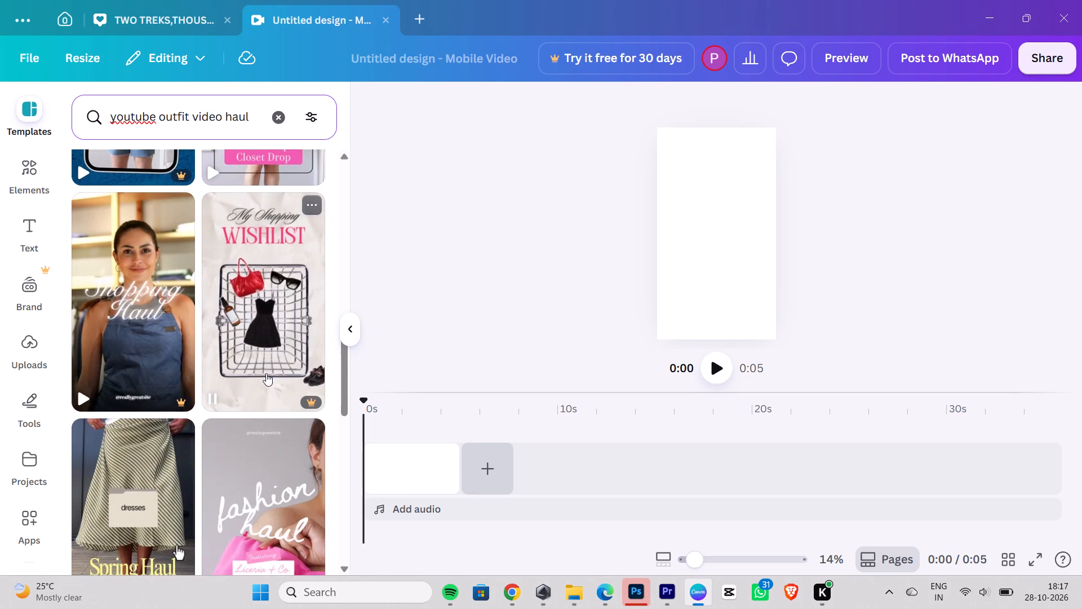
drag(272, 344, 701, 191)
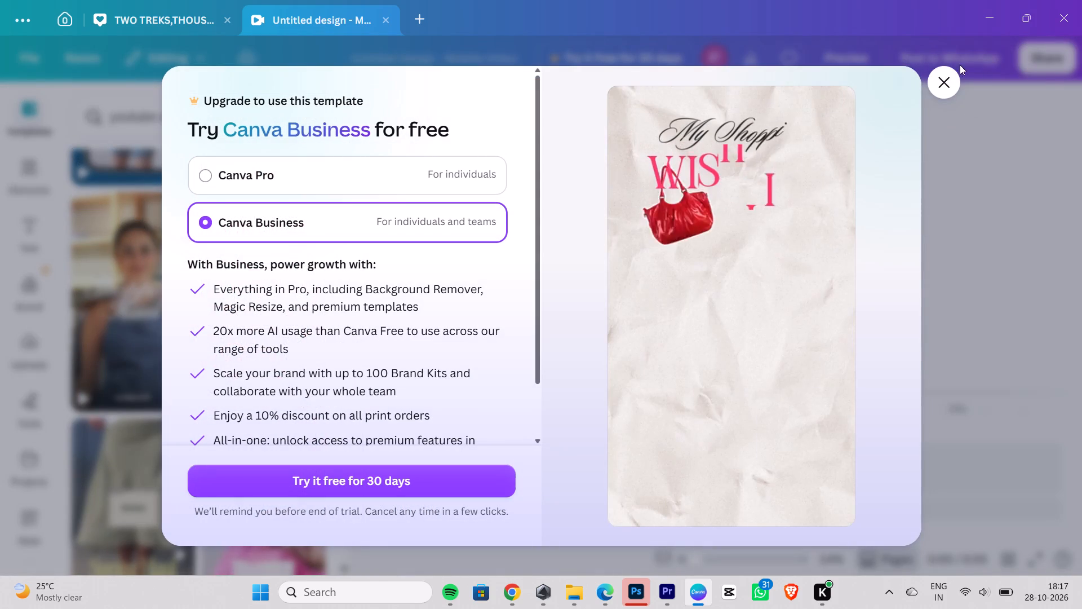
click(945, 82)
Look through the remaining haul video templates for a suitable fashion or outfit design.
scroll(205, 388, down, 2)
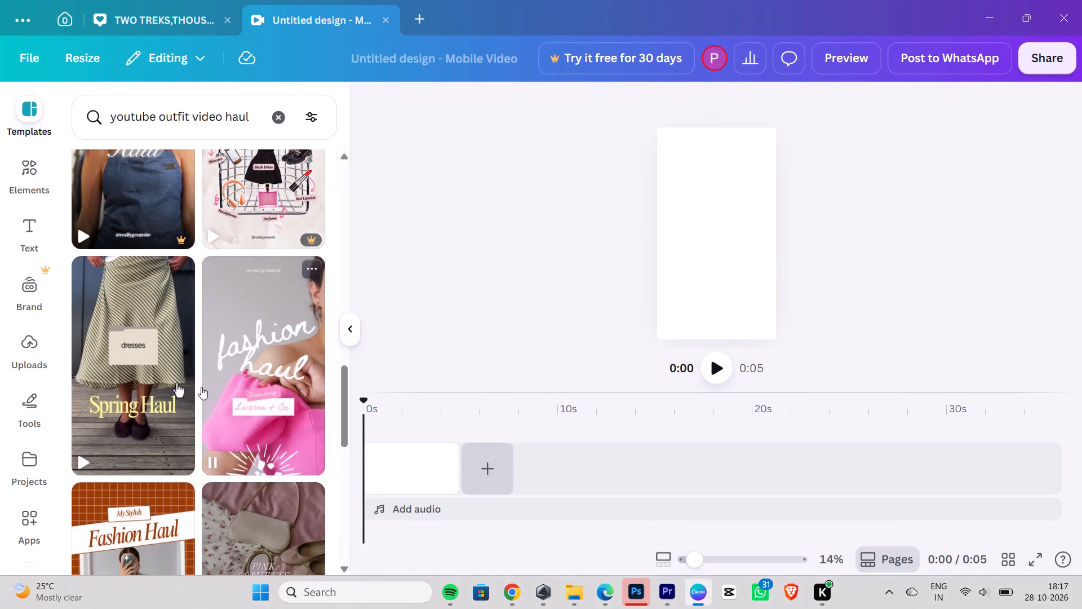
scroll(201, 387, down, 3)
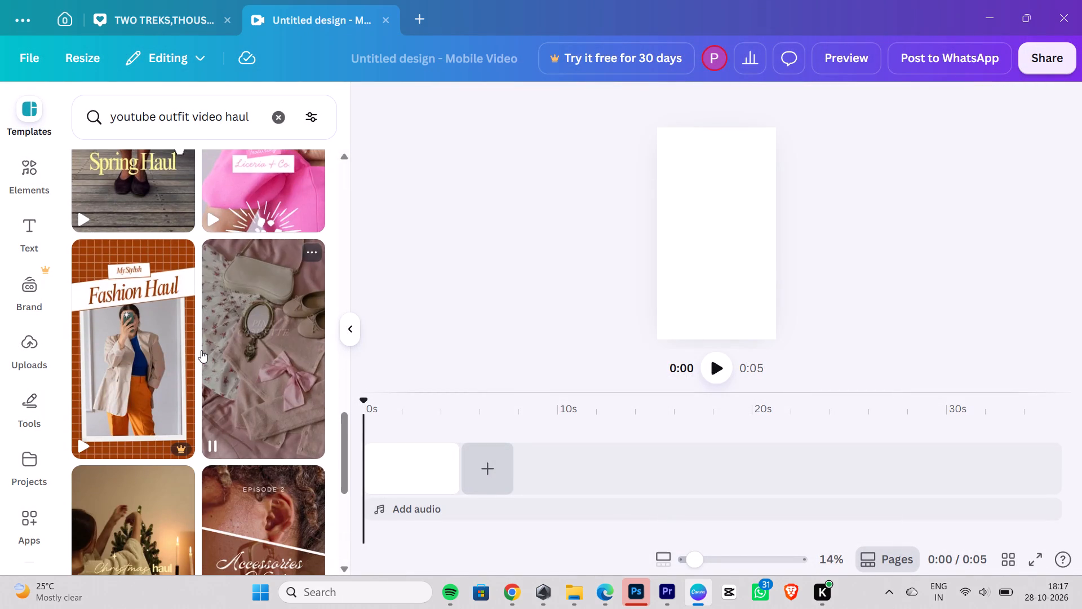
scroll(202, 361, down, 5)
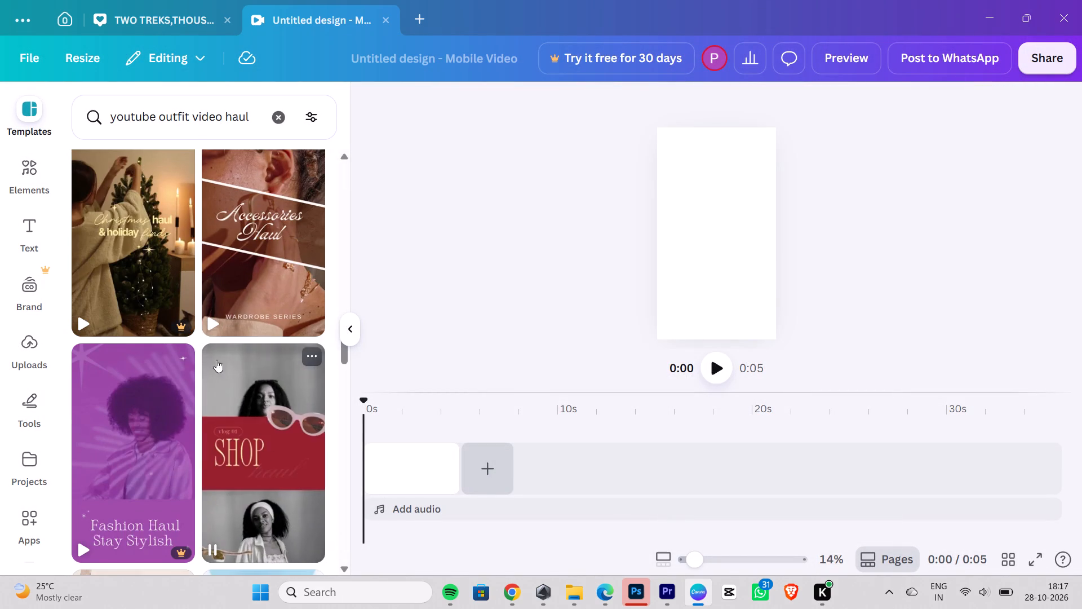
scroll(245, 355, down, 4)
scroll(248, 355, up, 2)
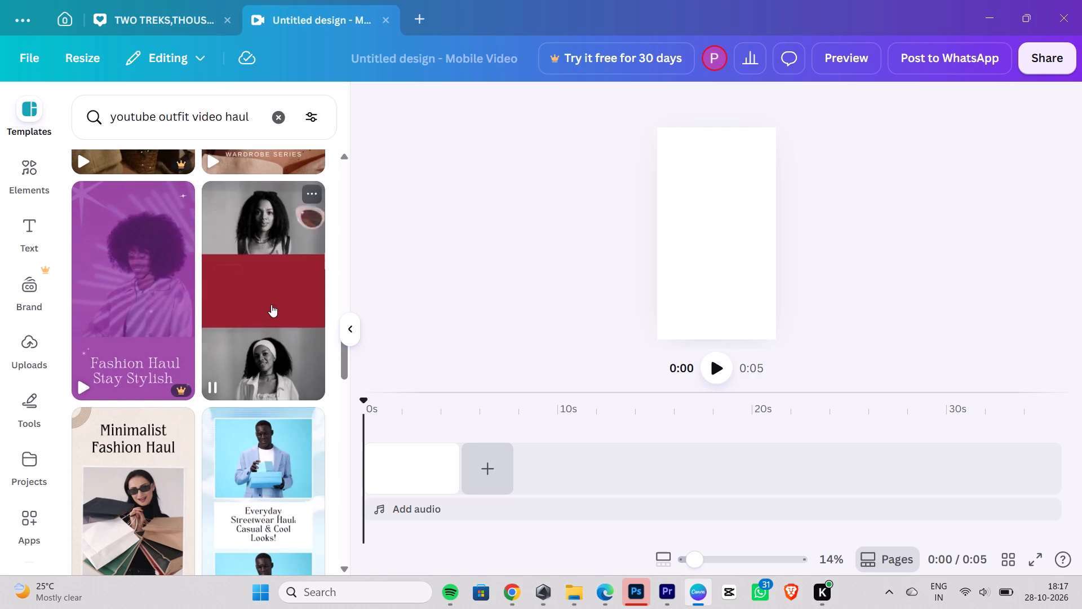
scroll(228, 330, down, 5)
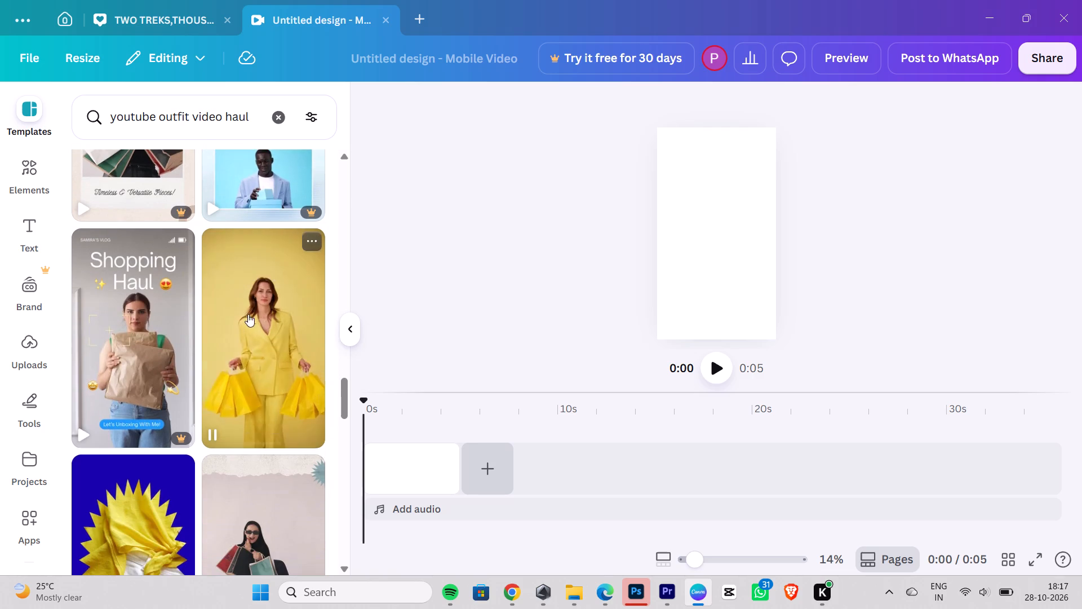
scroll(289, 324, down, 2)
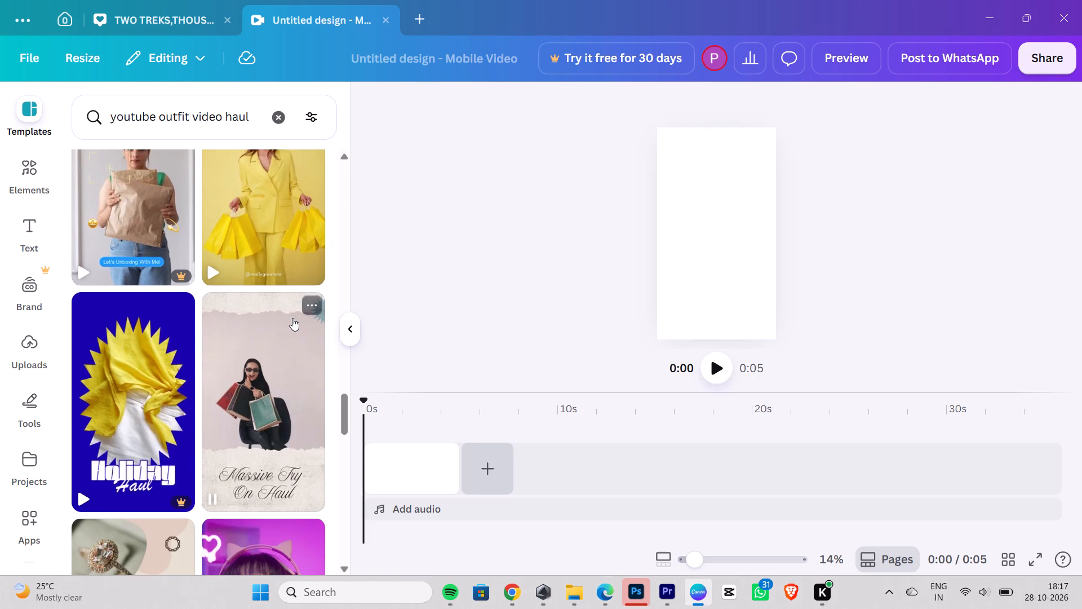
scroll(292, 318, down, 1)
scroll(245, 331, down, 7)
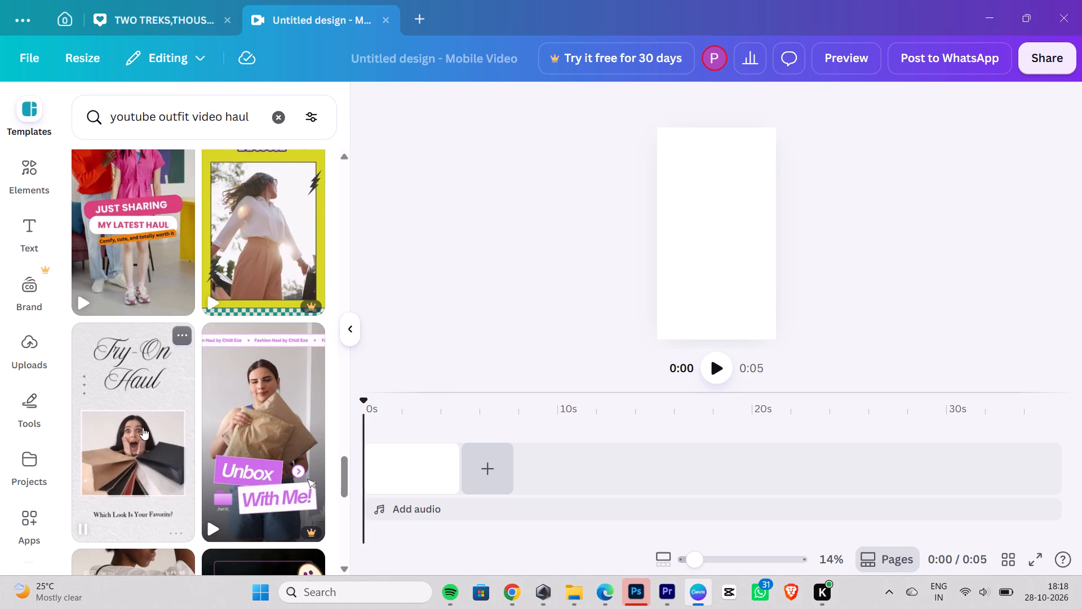
scroll(270, 390, down, 3)
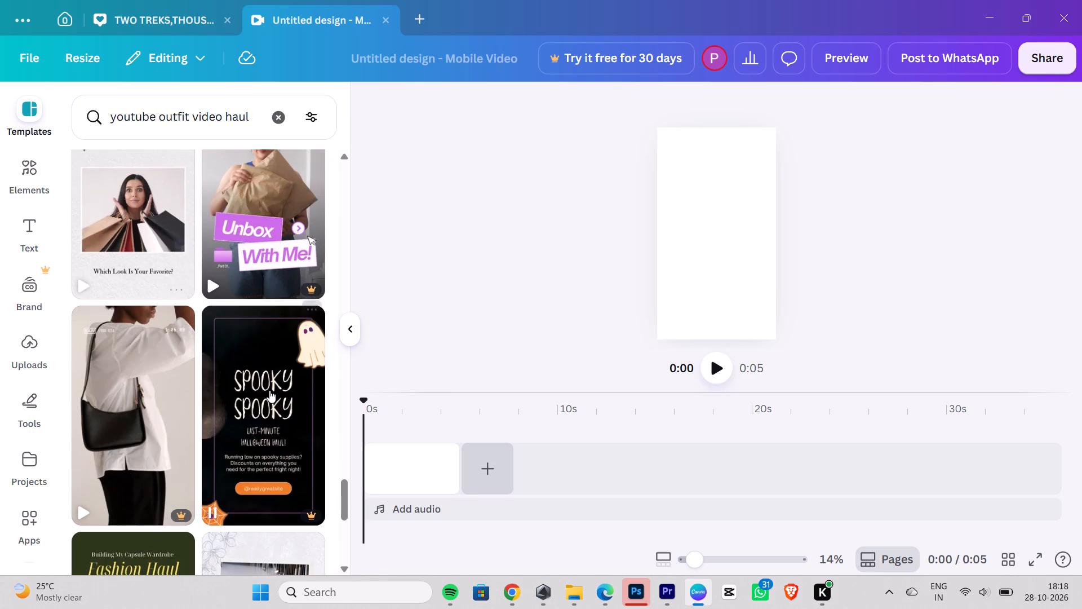
scroll(269, 390, down, 5)
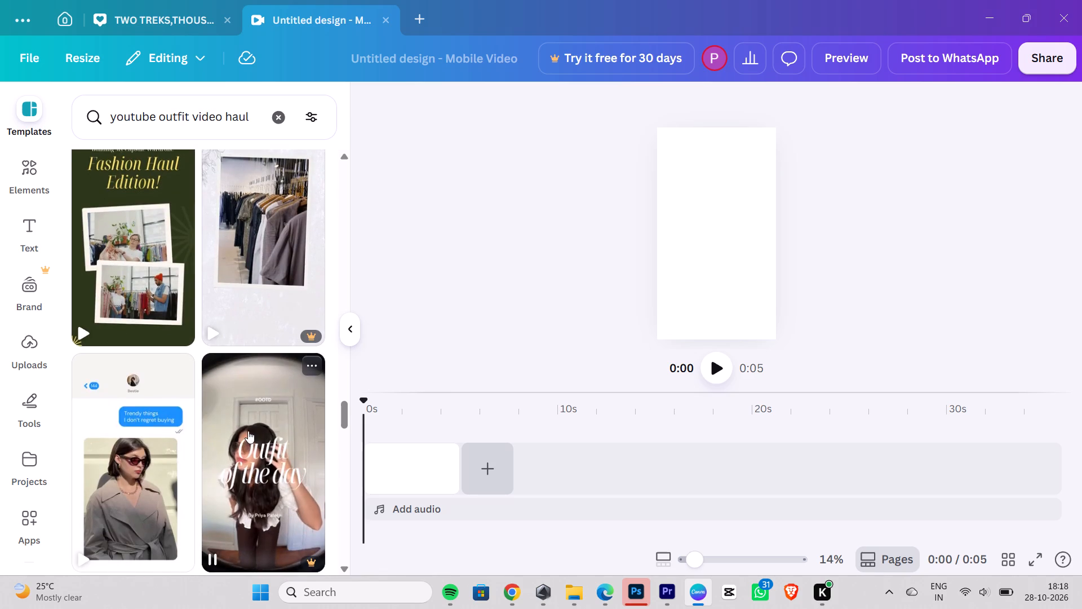
Lower the screen brightness to nearly its minimum in the Windows quick settings.
click(995, 598)
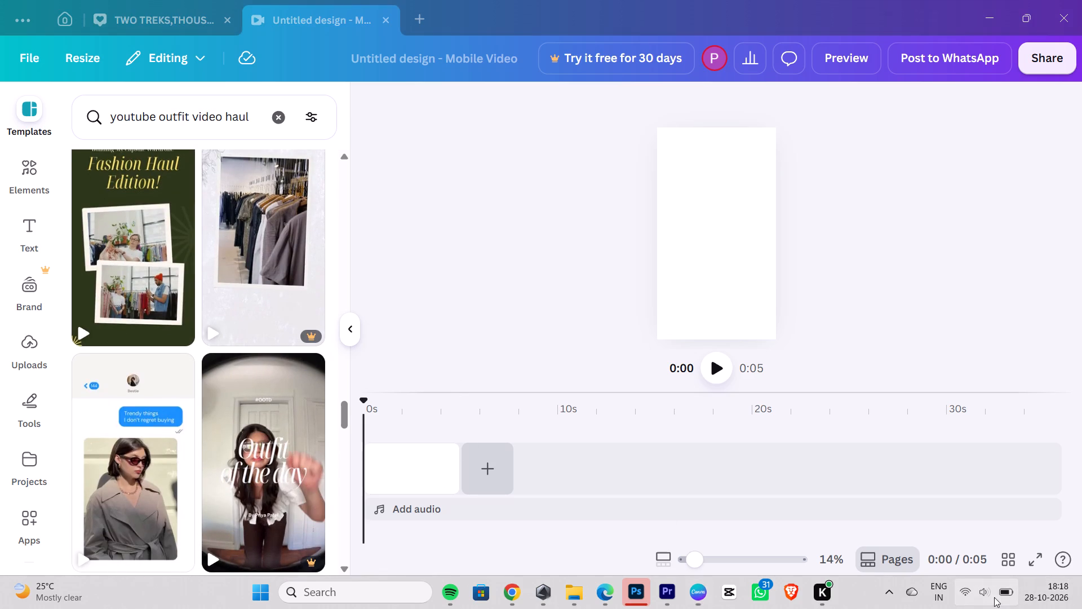
click(986, 584)
drag(877, 454, 855, 475)
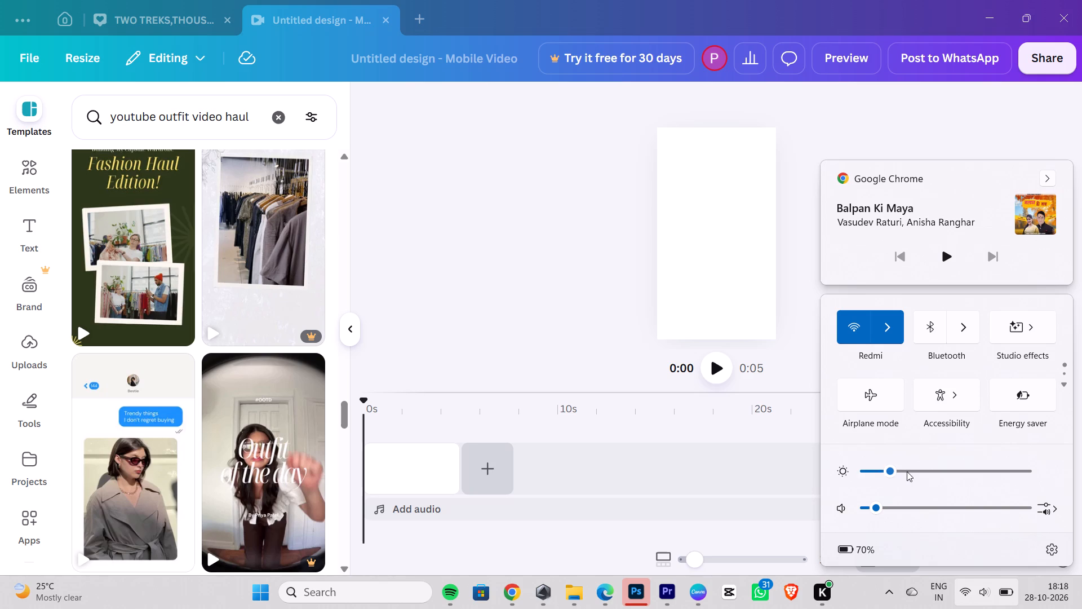
drag(907, 471, 813, 488)
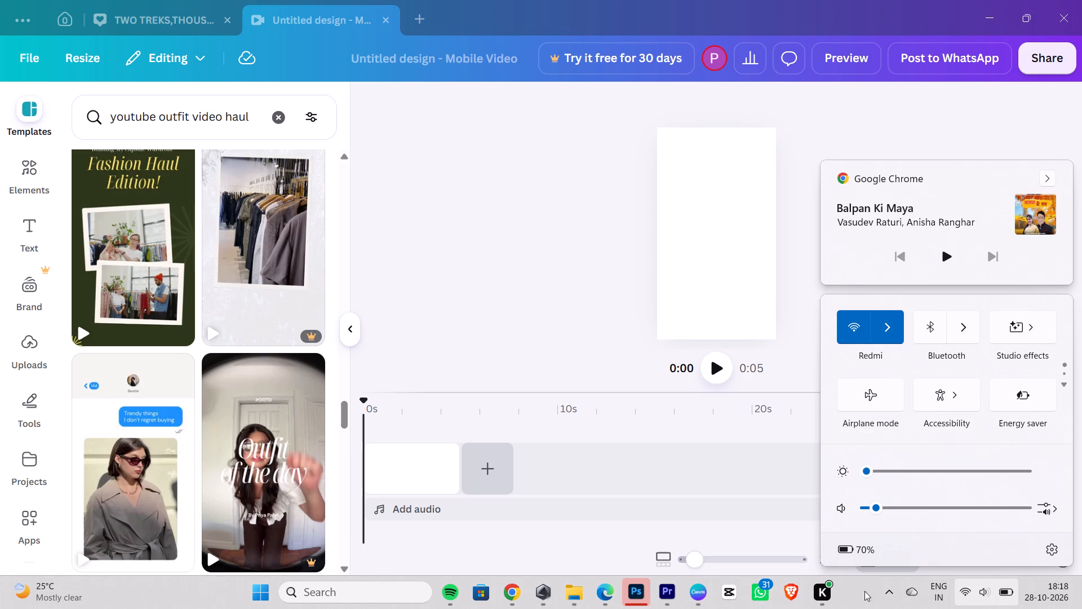
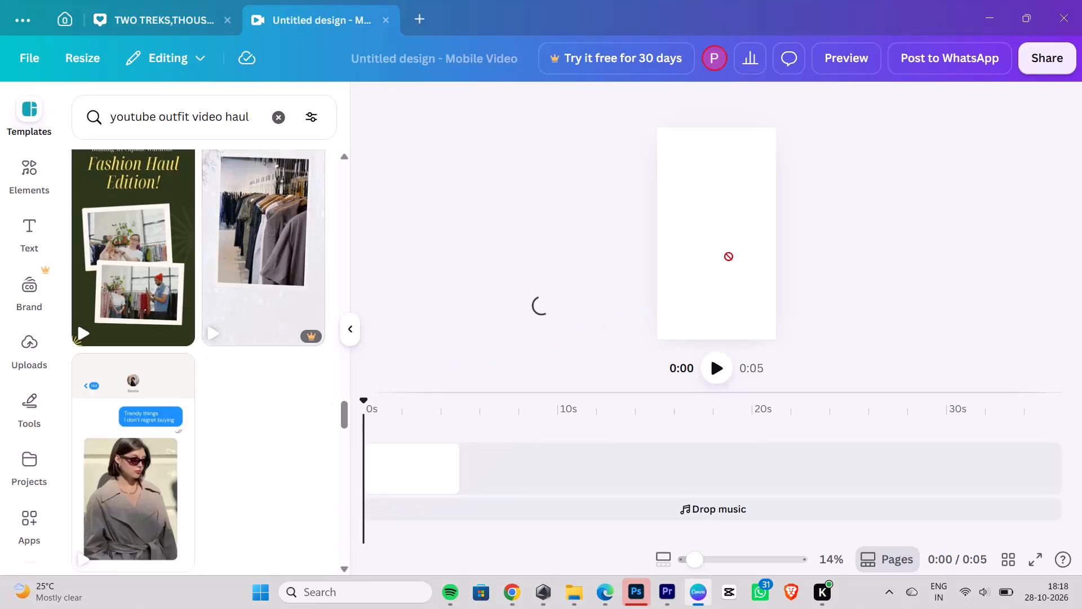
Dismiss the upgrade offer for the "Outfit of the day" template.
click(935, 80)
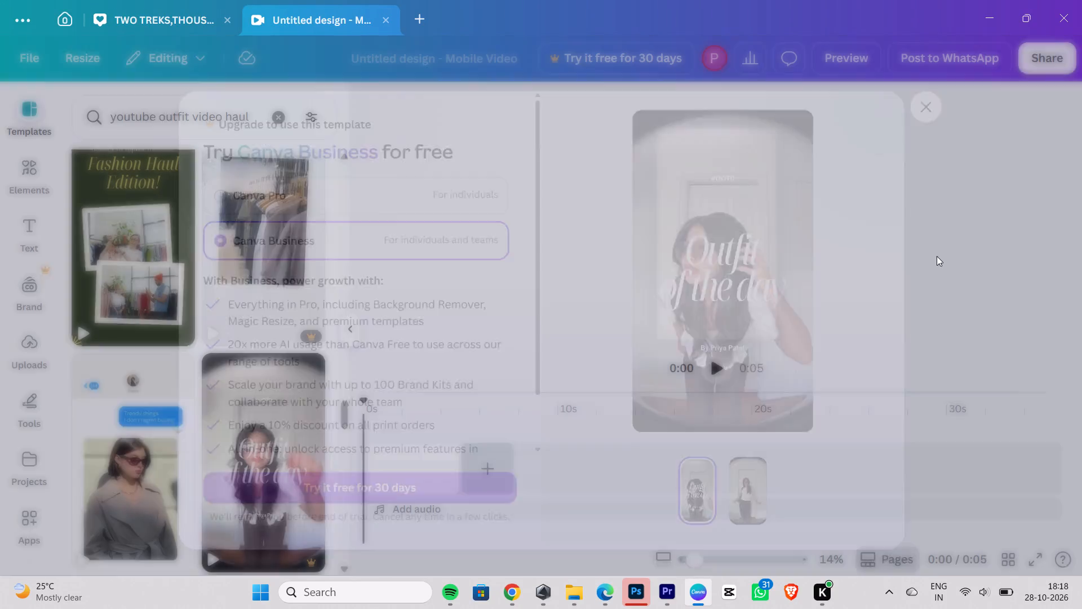
Raise the screen brightness slightly in the Windows quick settings and return to the design.
click(969, 598)
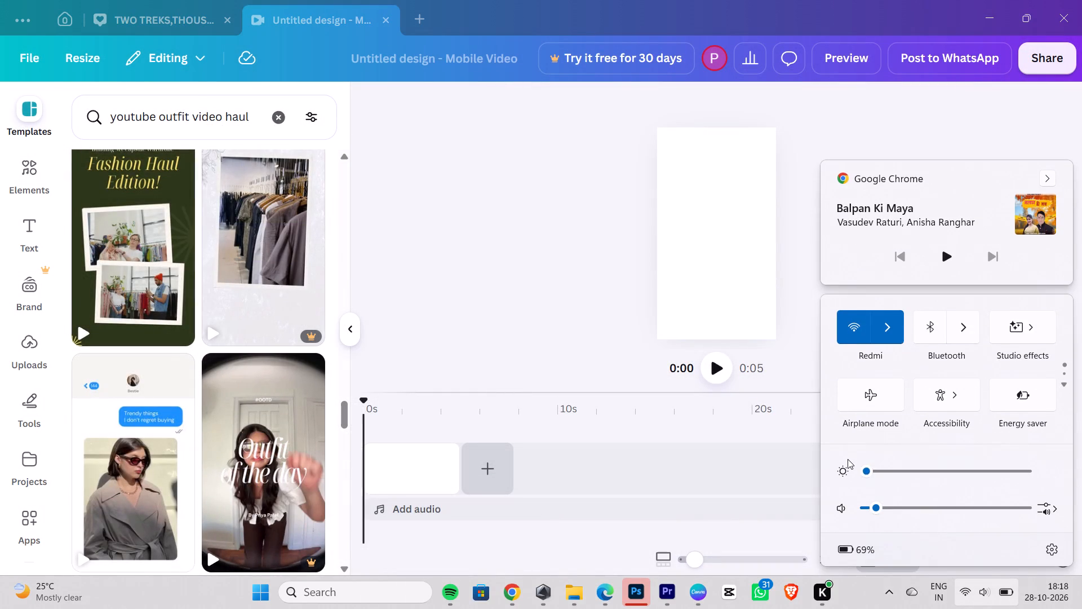
drag(868, 478, 892, 465)
click(695, 237)
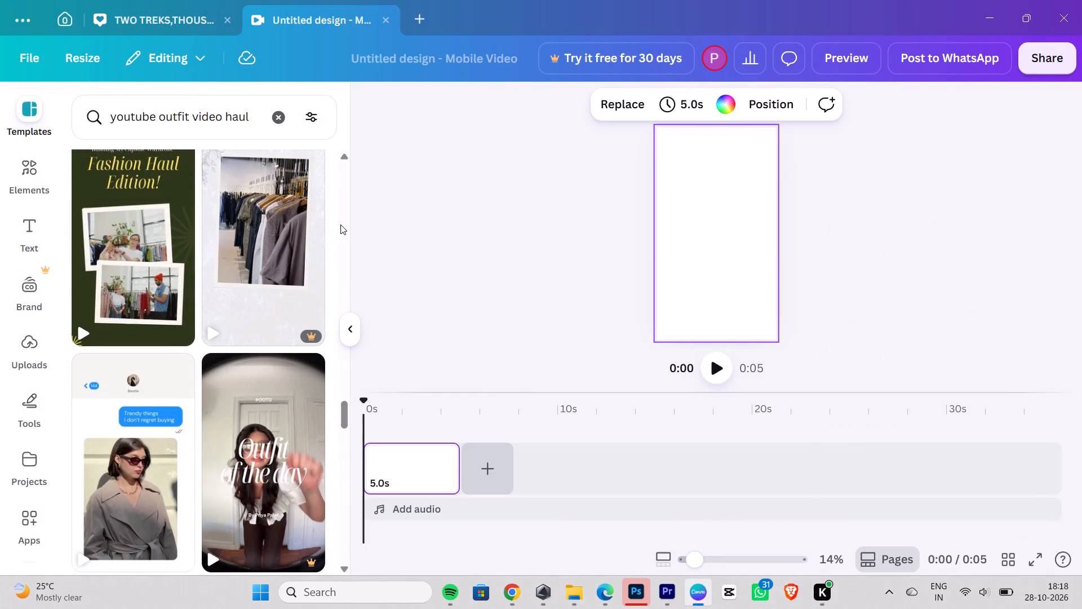
Apply the green "Fashion Haul Edition!" template to the blank page.
drag(114, 228, 704, 232)
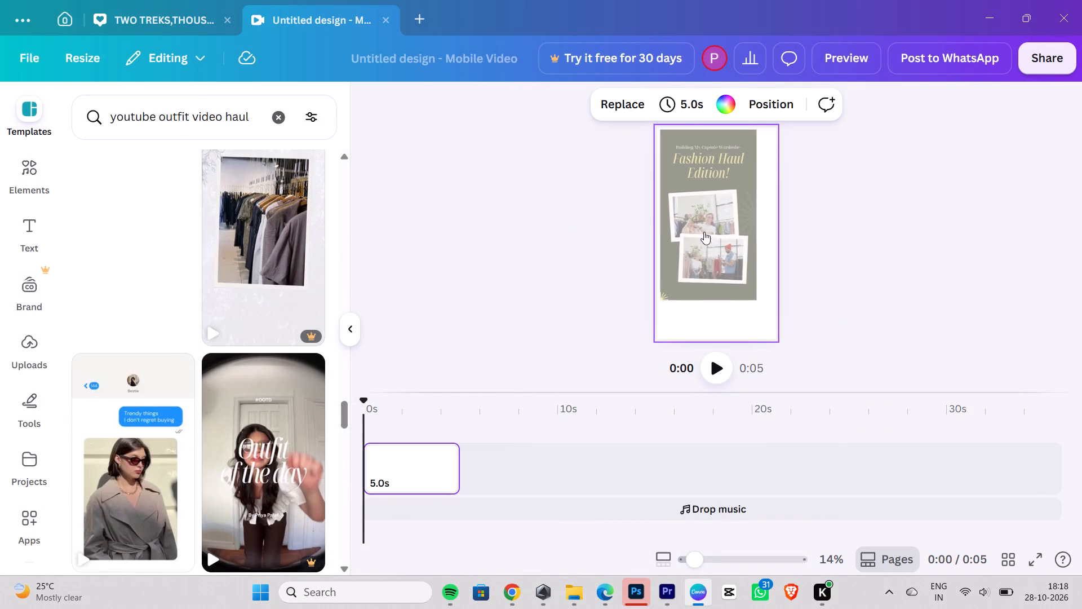
drag(704, 232, 704, 231)
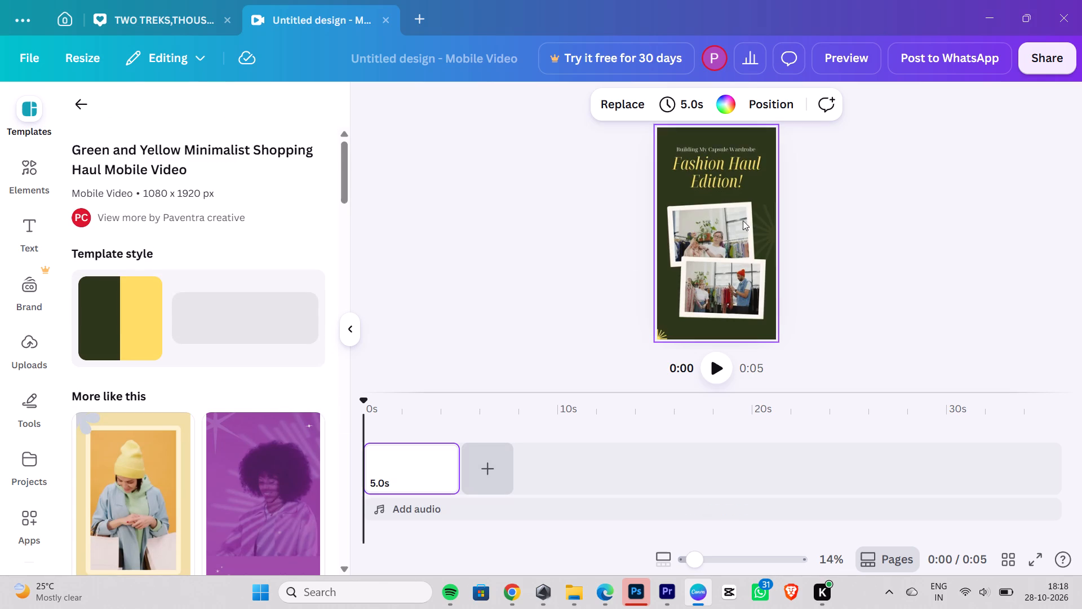
click(736, 217)
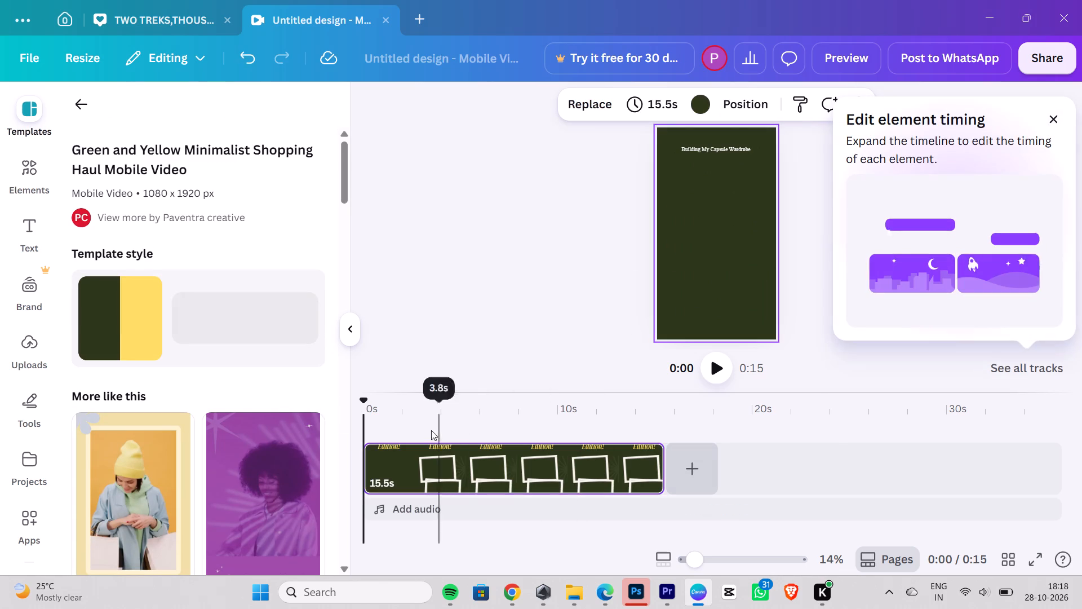
Preview the first seconds of the applied video, close the "Edit element timing" tip, and return the playhead to the start.
key(space)
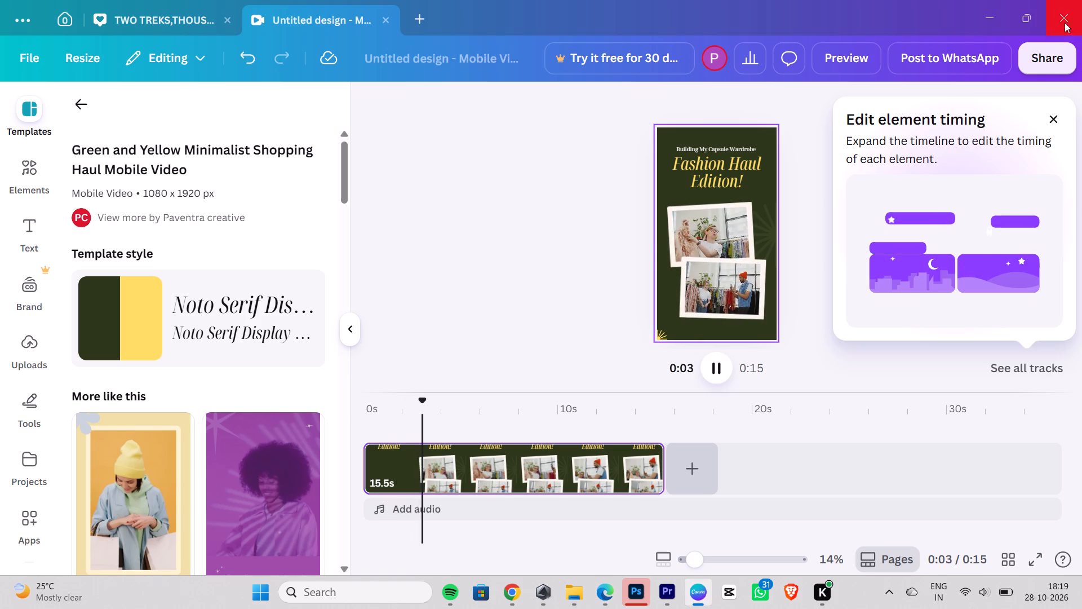
click(1044, 130)
drag(1072, 113, 1067, 117)
click(1061, 121)
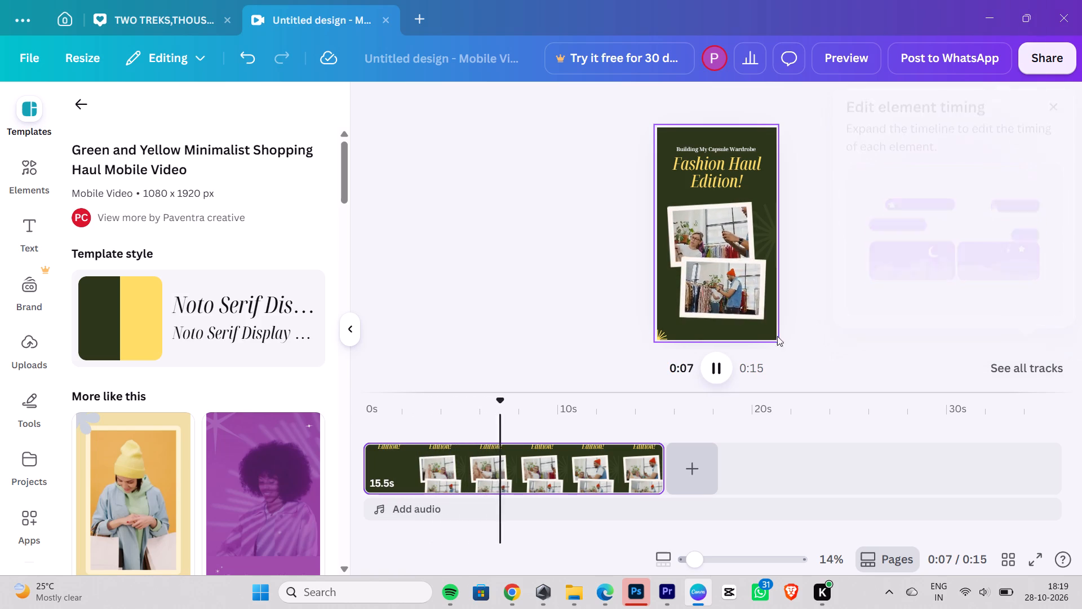
key(space)
drag(532, 400, 241, 404)
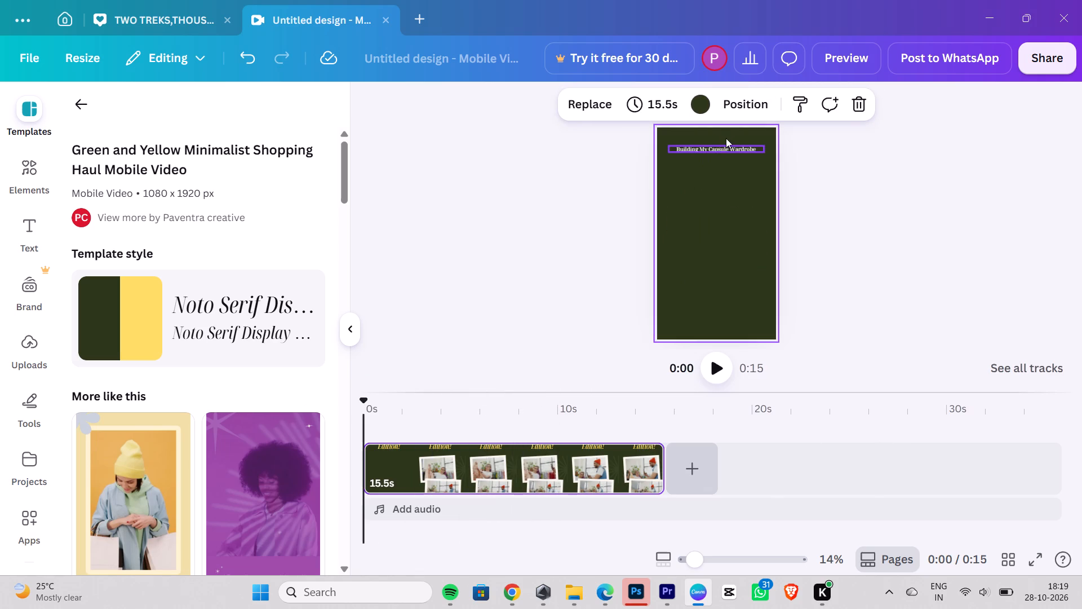
Look through the similar haul templates suggested under "More like this".
scroll(370, 464, down, 2)
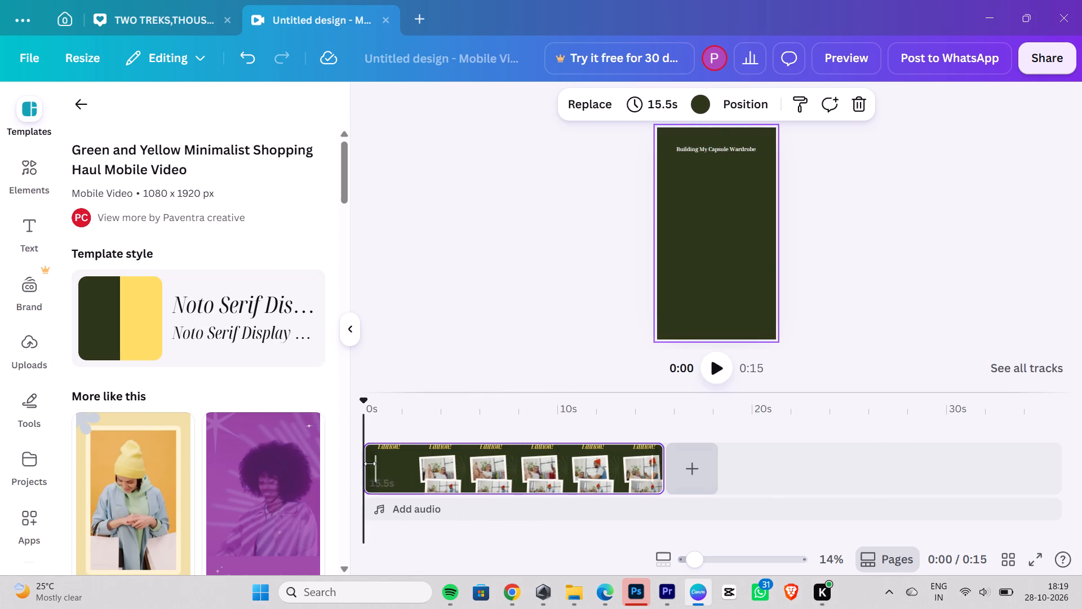
scroll(157, 419, down, 6)
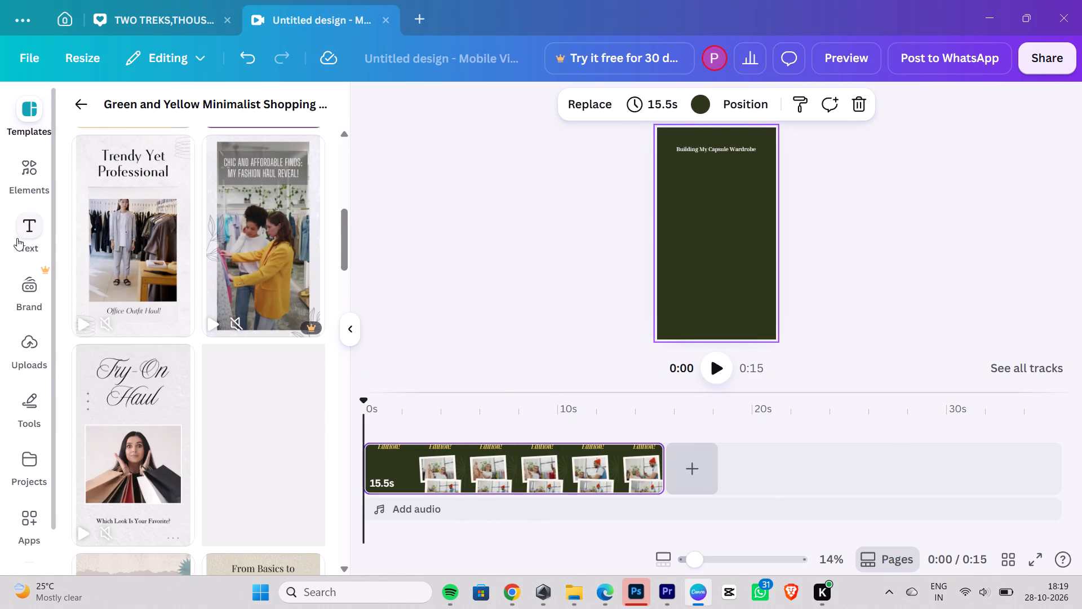
scroll(153, 402, down, 2)
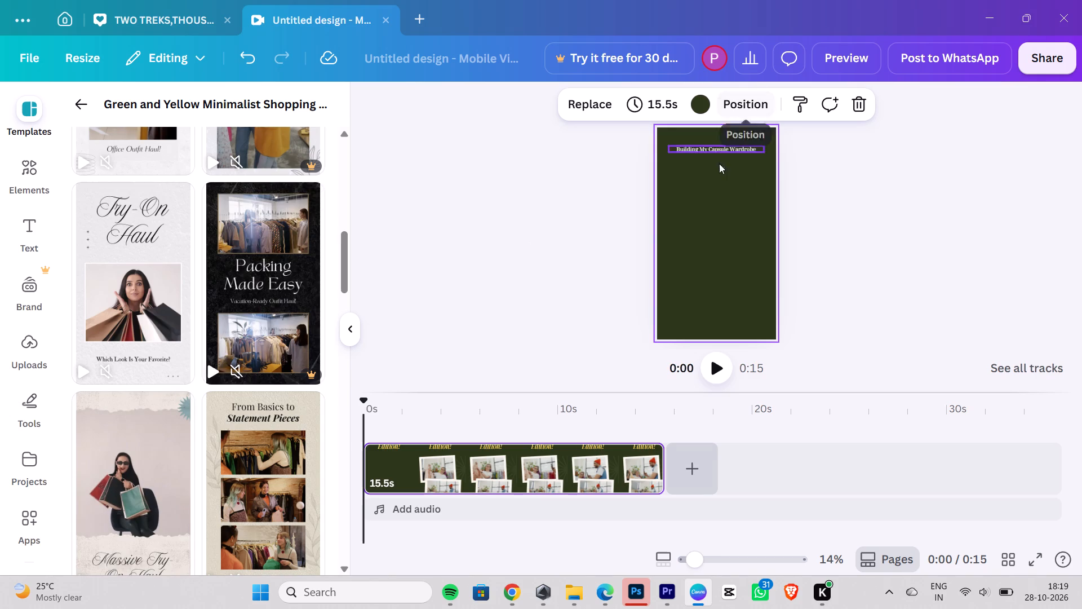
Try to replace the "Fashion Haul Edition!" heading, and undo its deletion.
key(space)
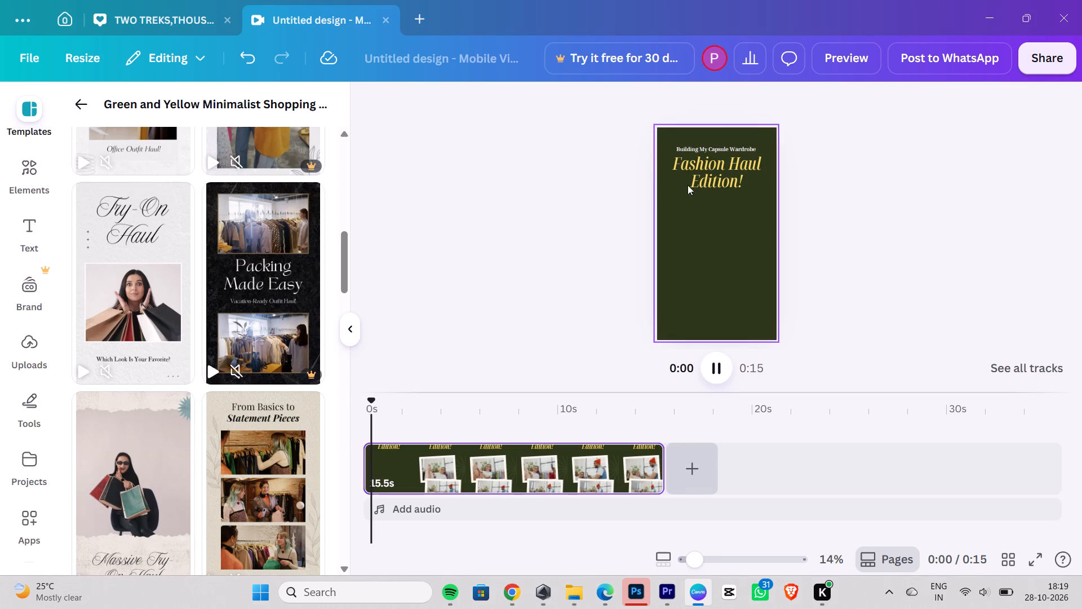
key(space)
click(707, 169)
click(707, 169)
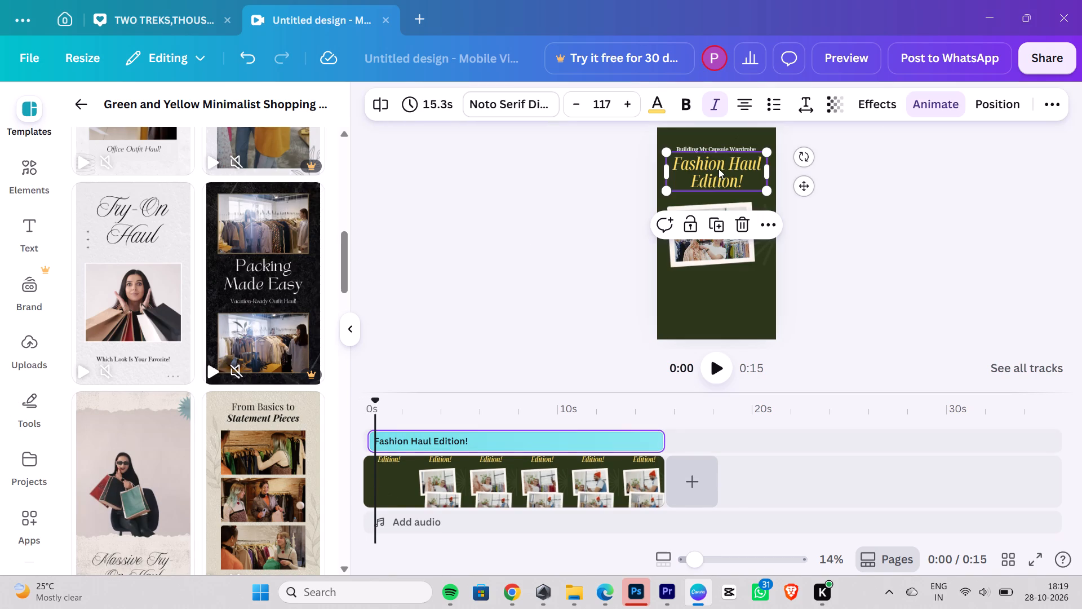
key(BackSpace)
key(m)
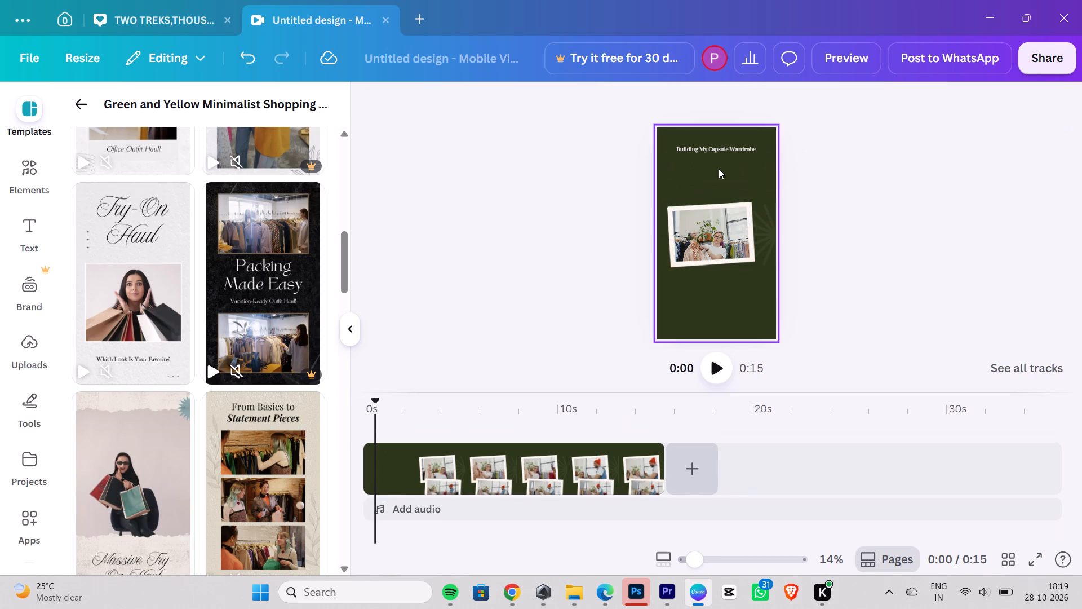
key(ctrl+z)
Replace the "Fashion Haul Edition!" heading text with "Meesho haul video", putting "video" on a second line.
double_click(720, 169)
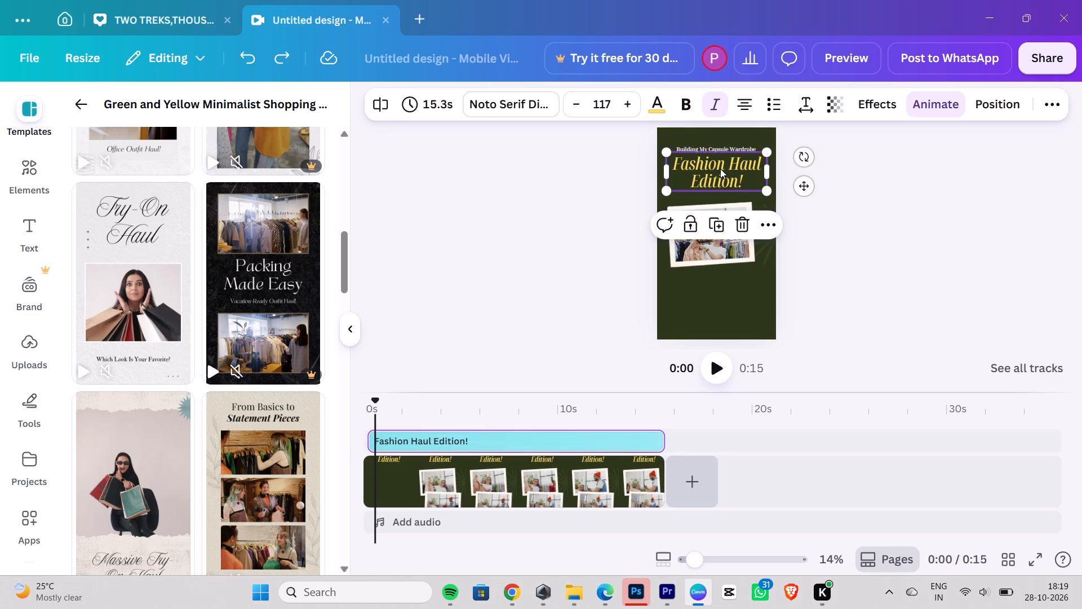
key(BackSpace)
key(m)
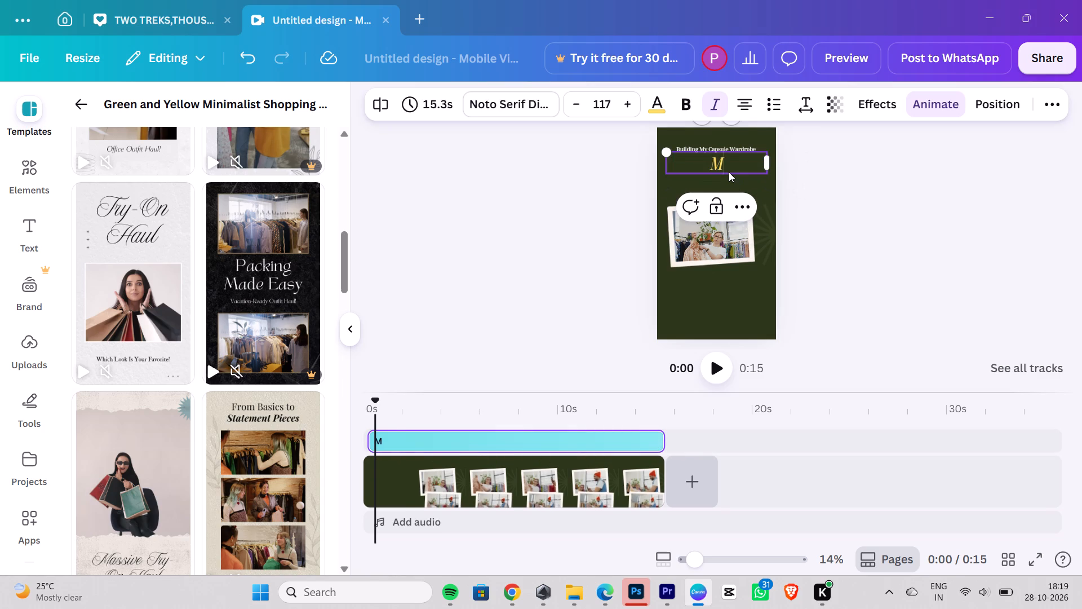
text(eesho)
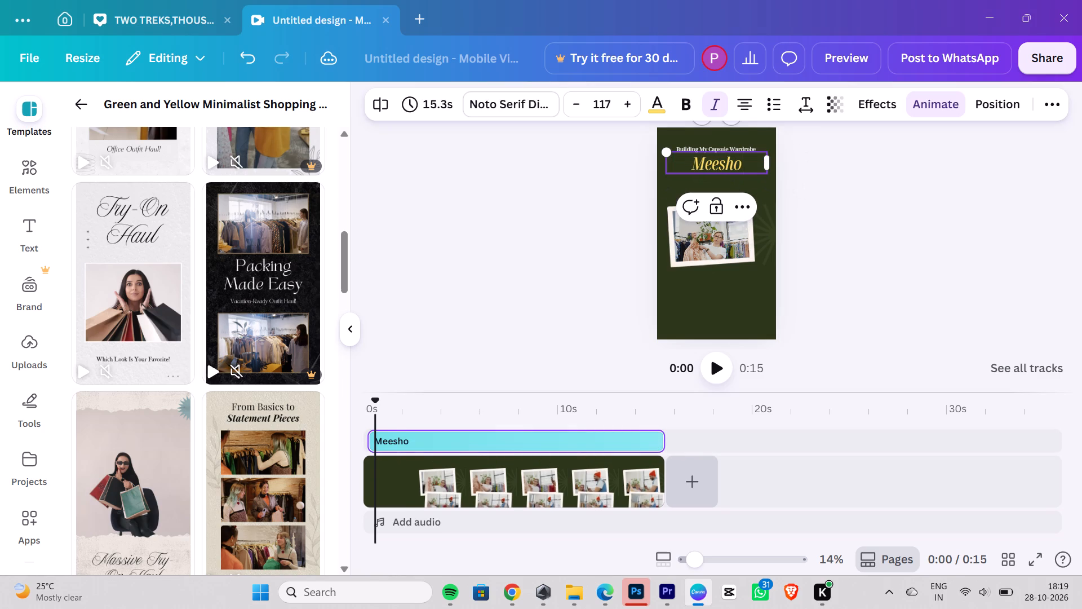
key(space)
text(hau)
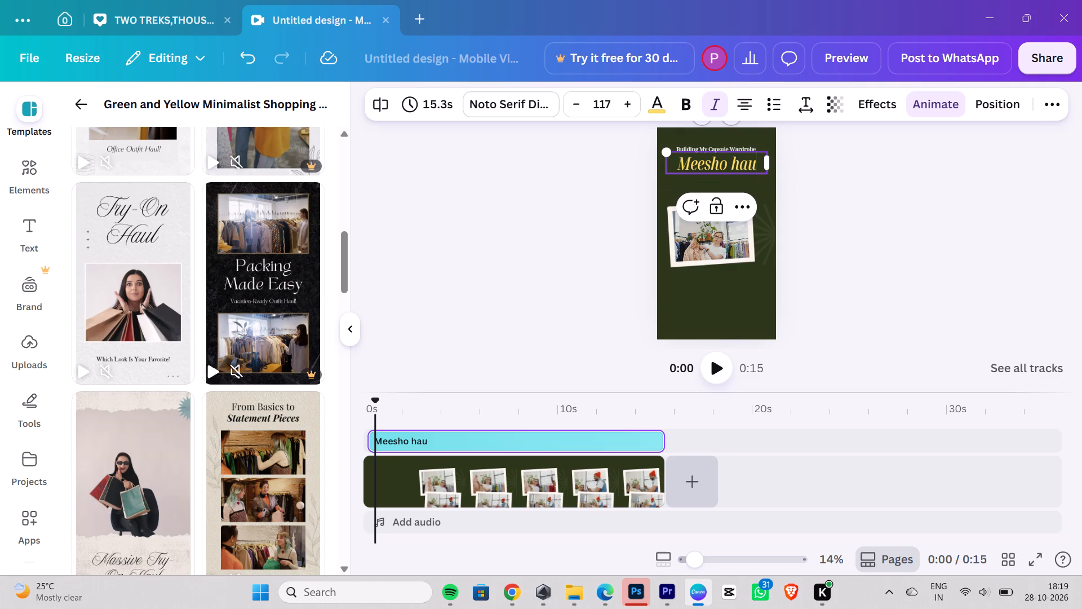
key(l)
key(Return)
text(video)
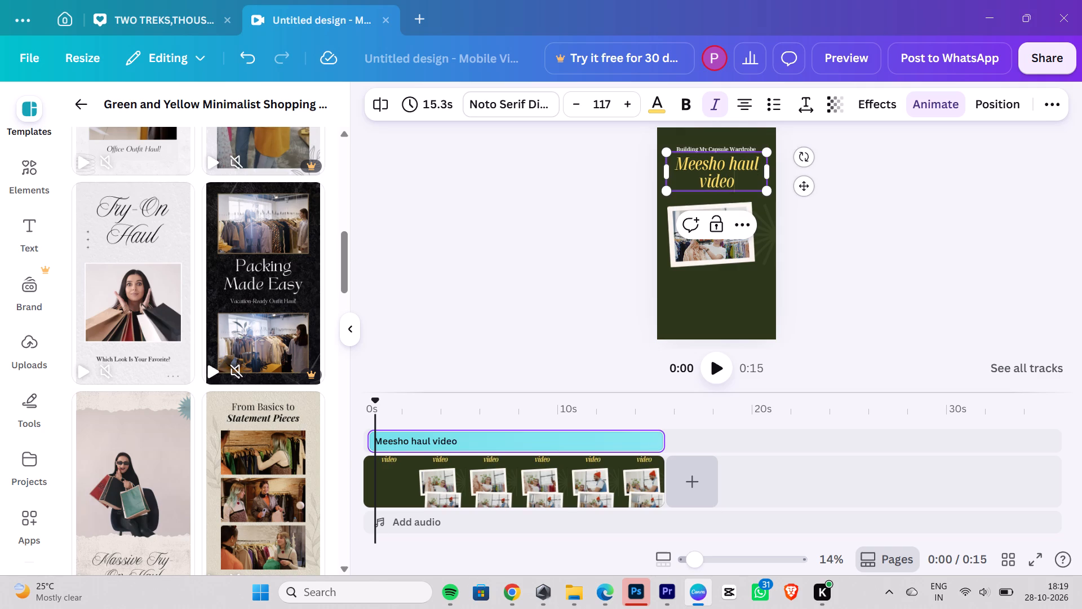
click(451, 201)
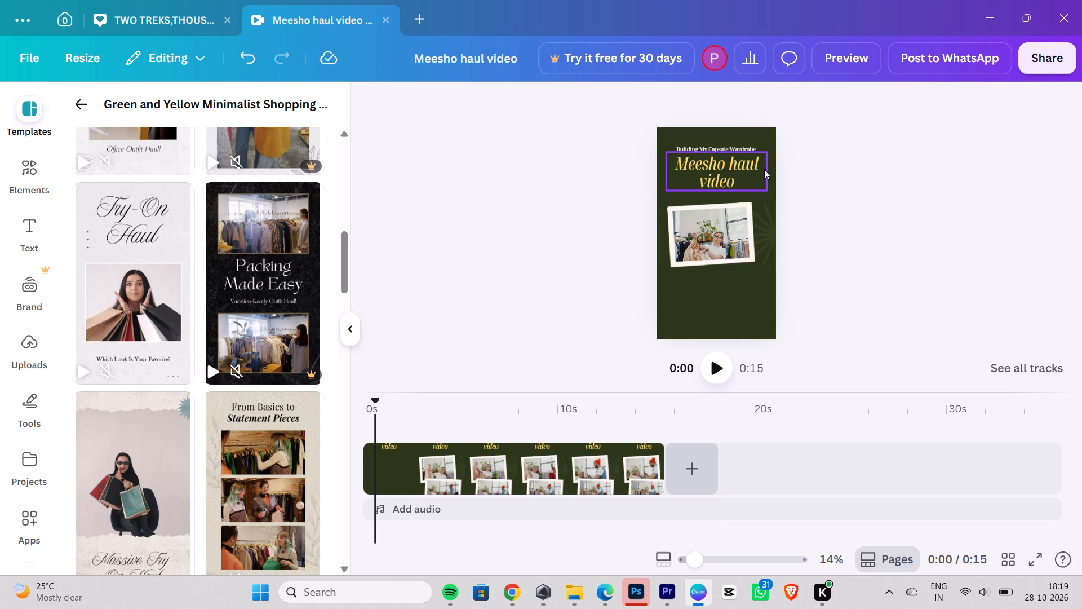
click(713, 170)
double_click(700, 179)
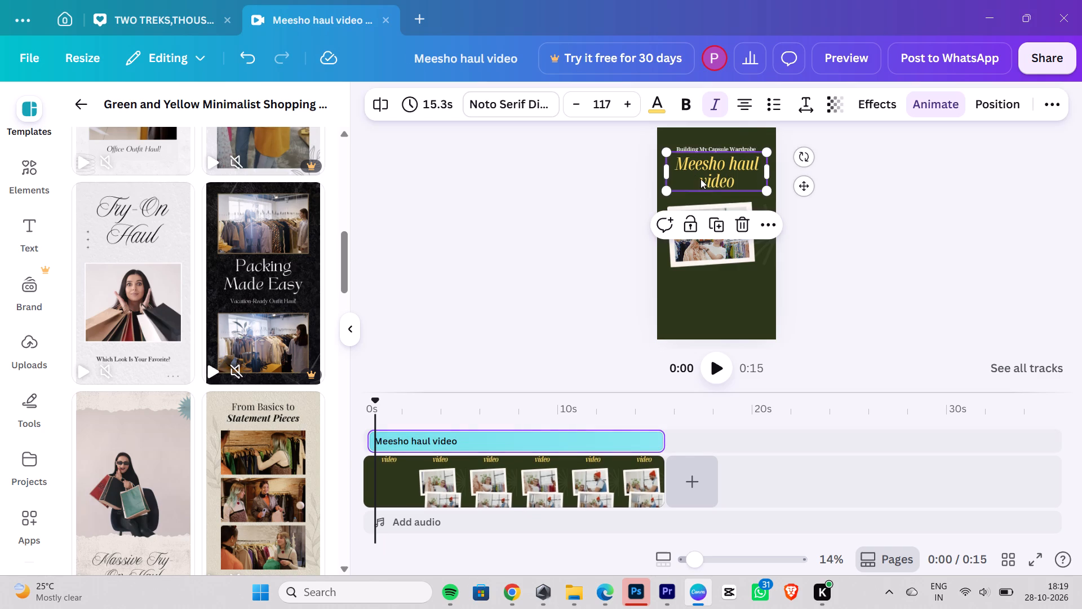
click(892, 176)
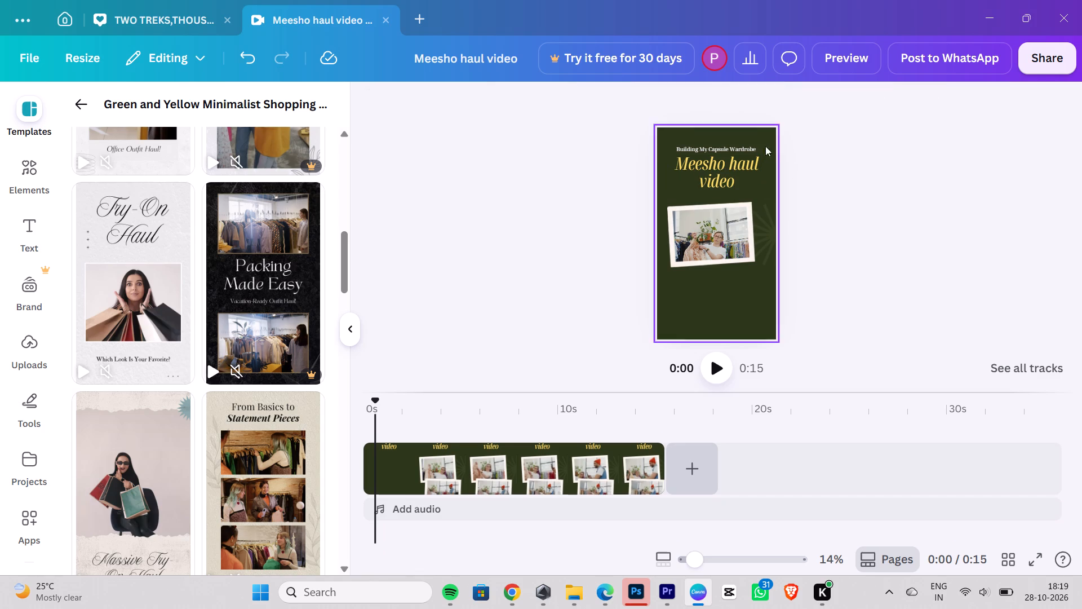
Delete the "Building My Capsule Wardrobe" text above the heading.
click(746, 148)
key(BackSpace)
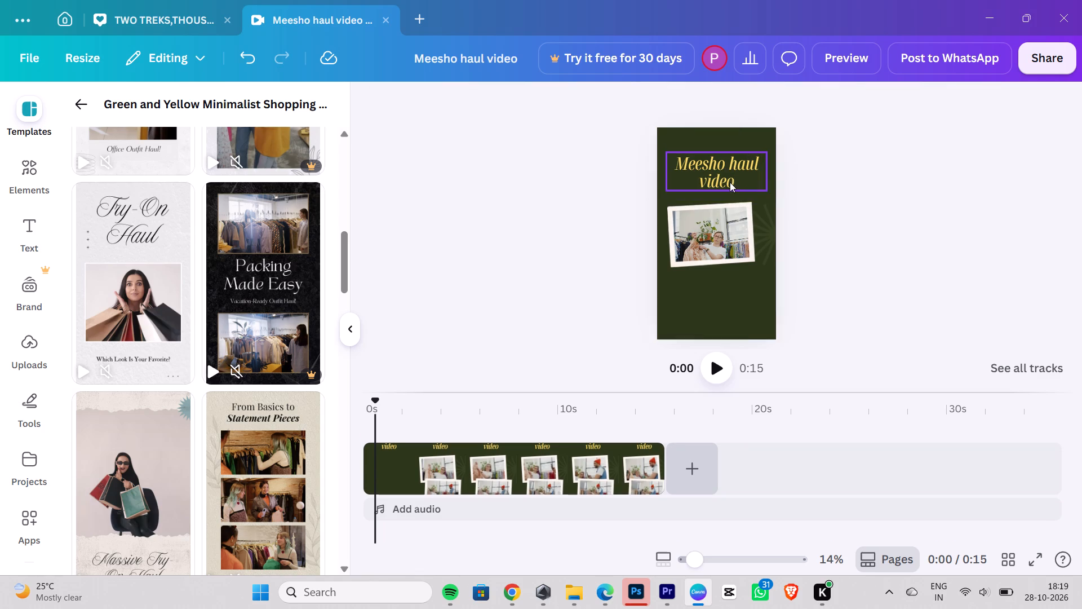
Delete the sample video clip inside the upper white frame, keeping the frame.
key(space)
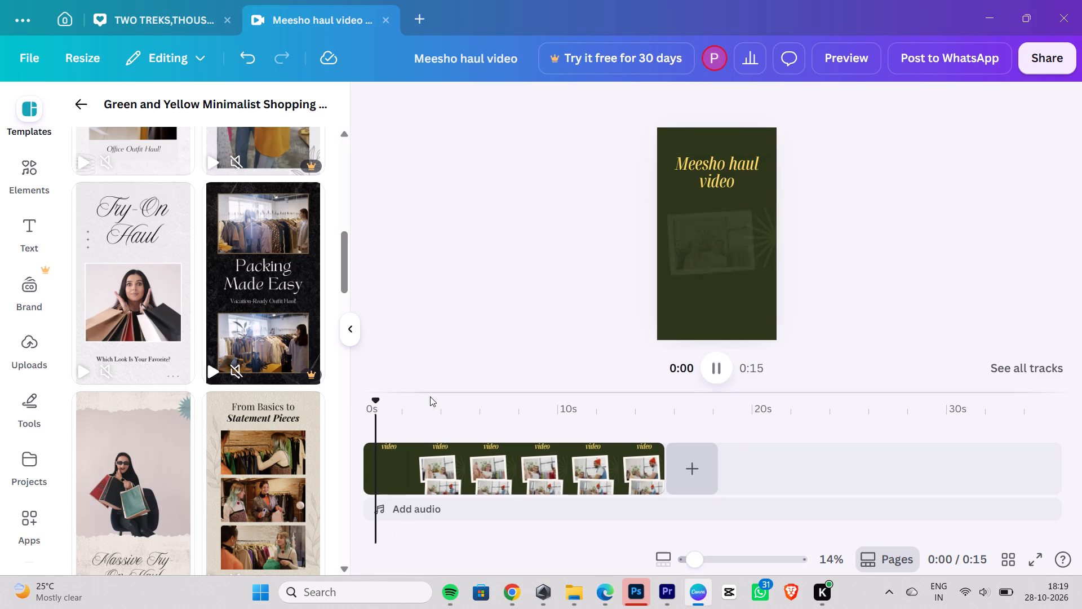
key(space)
click(728, 242)
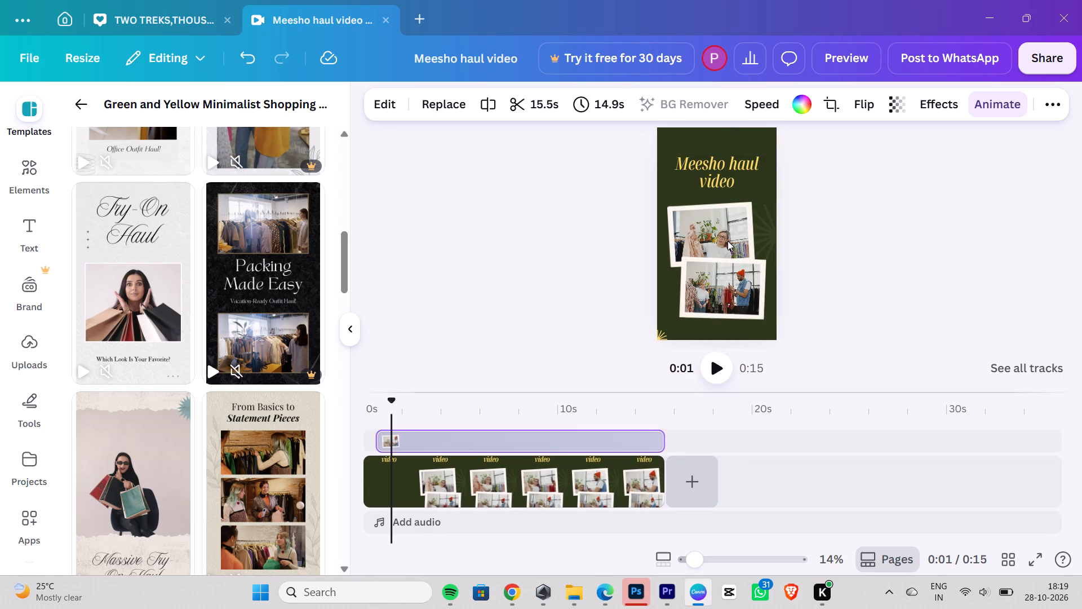
key(BackSpace)
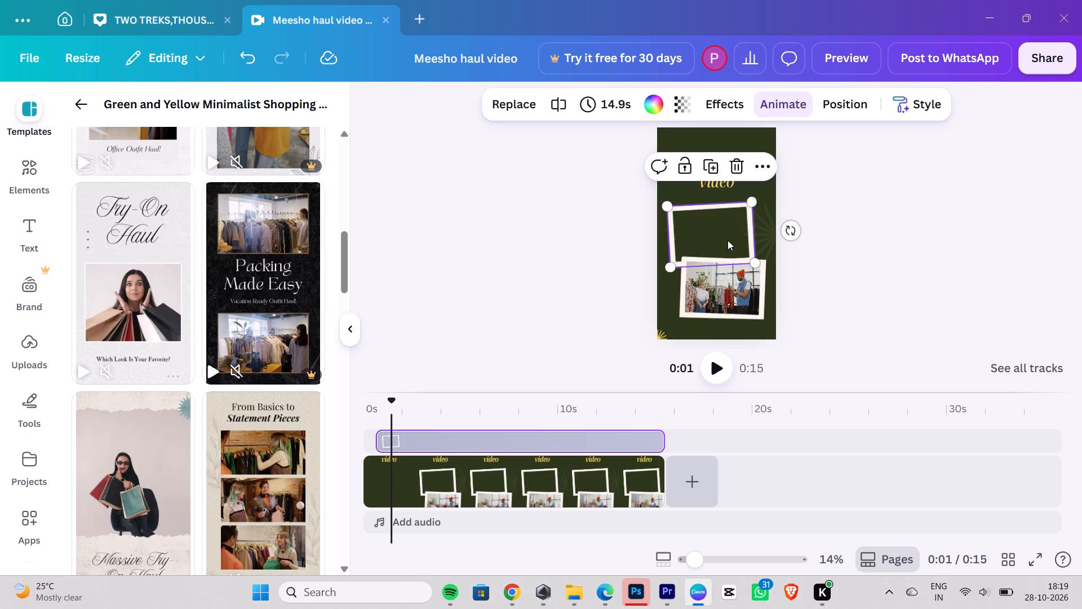
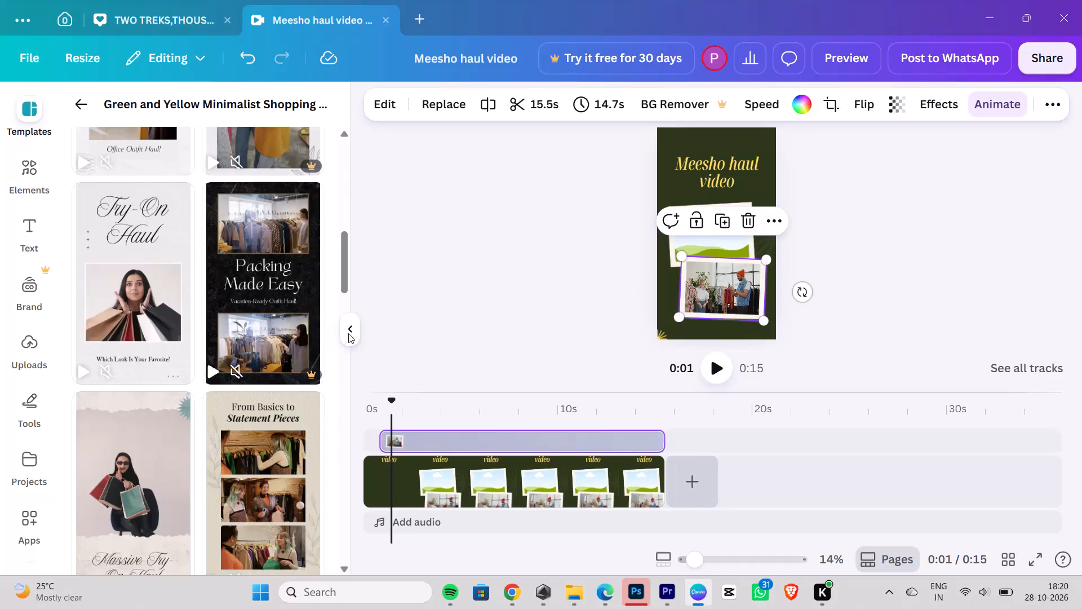
Browse the fashion and shopping haul video templates suggested alongside the current template for alternative designs.
scroll(307, 297, down, 3)
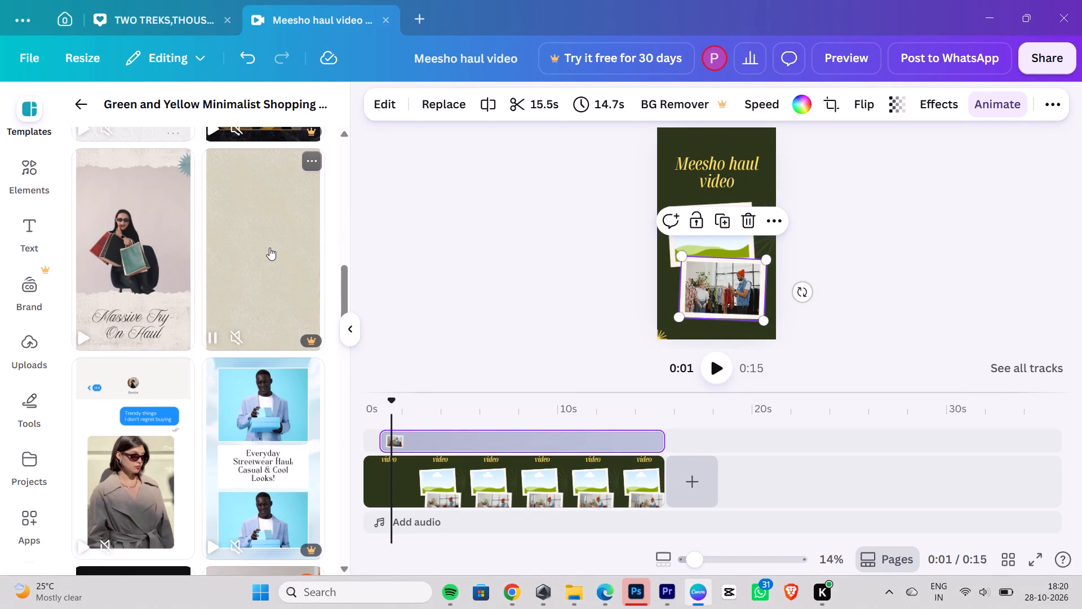
scroll(269, 248, down, 7)
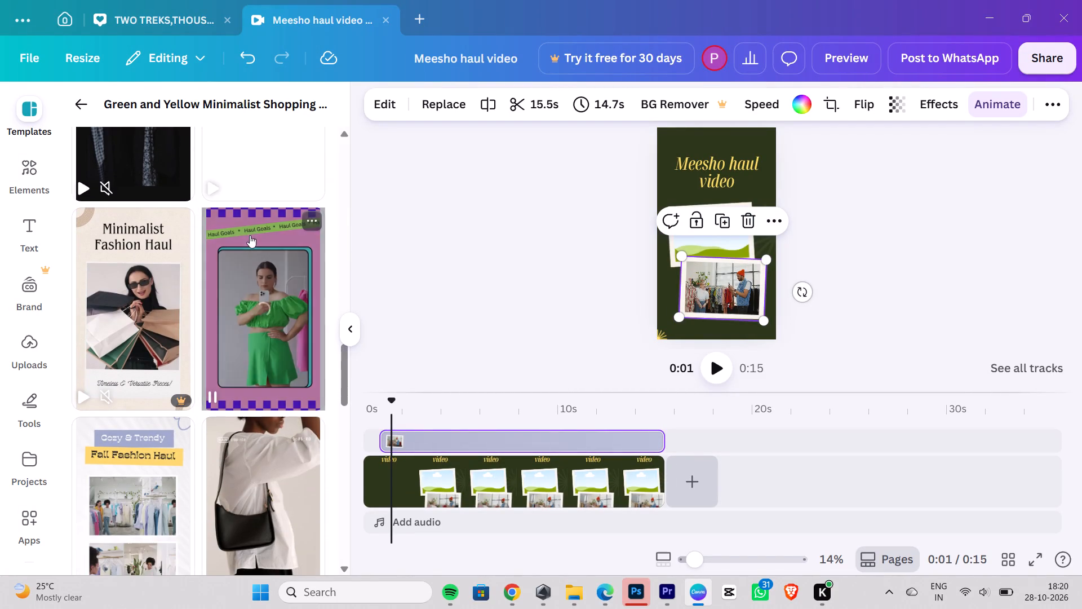
scroll(250, 235, down, 1)
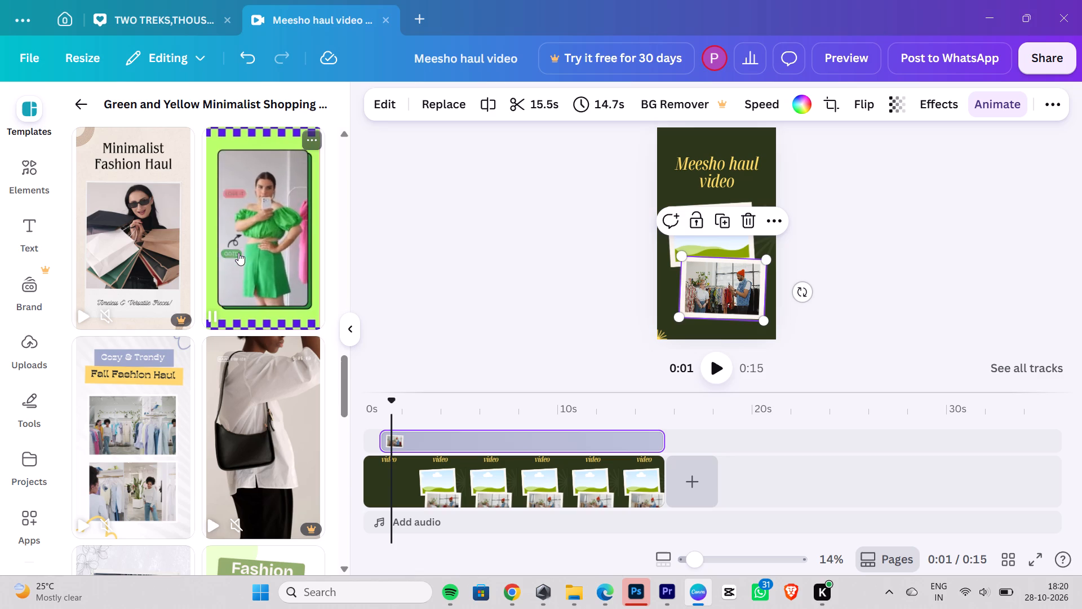
scroll(233, 250, down, 2)
scroll(318, 289, down, 2)
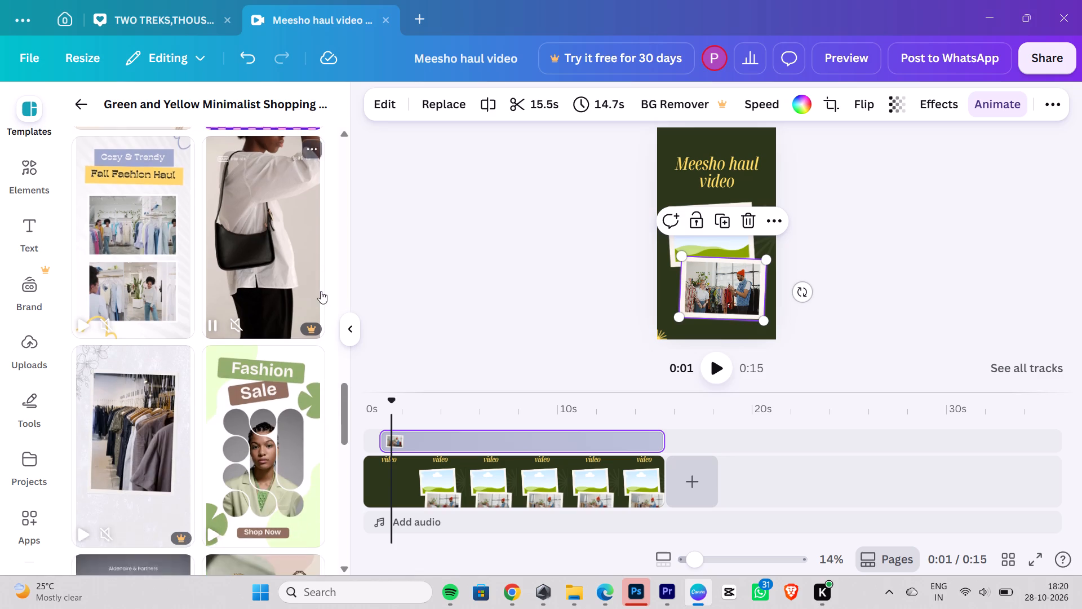
scroll(232, 358, down, 3)
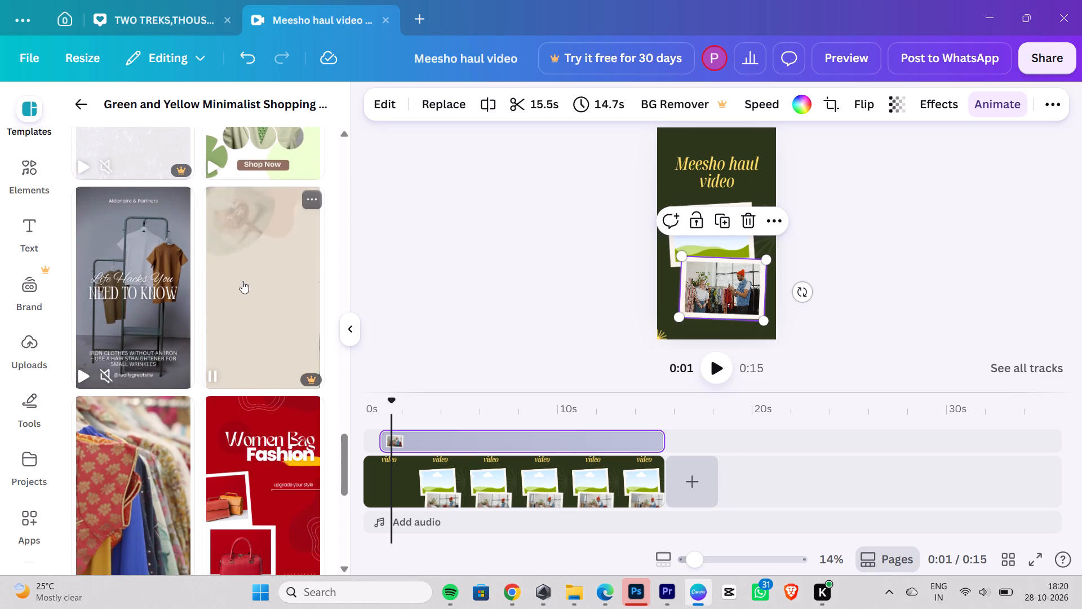
scroll(243, 281, down, 6)
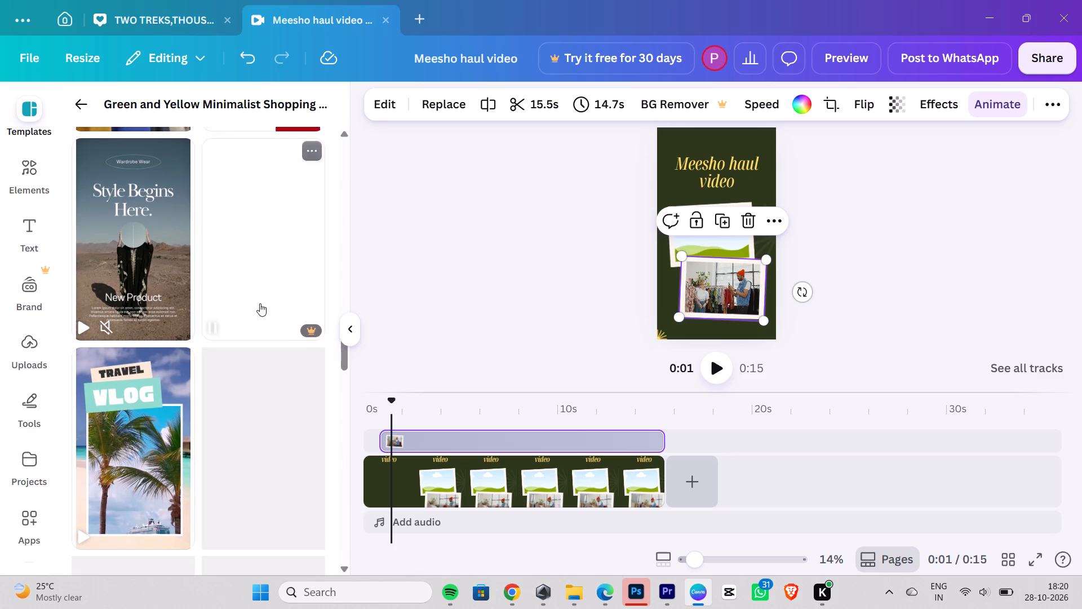
scroll(252, 300, down, 5)
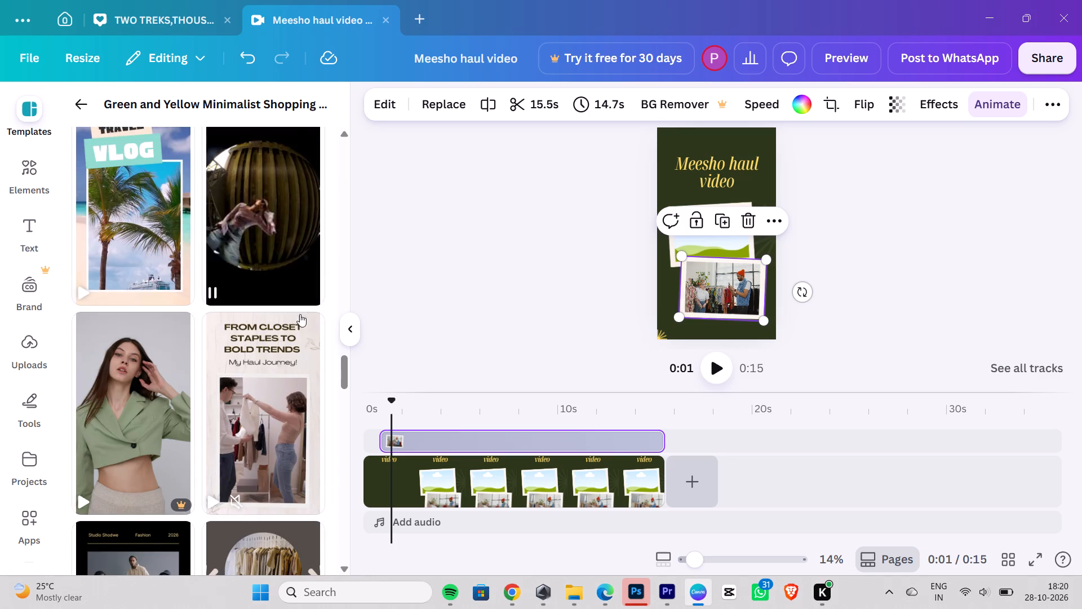
scroll(300, 314, down, 5)
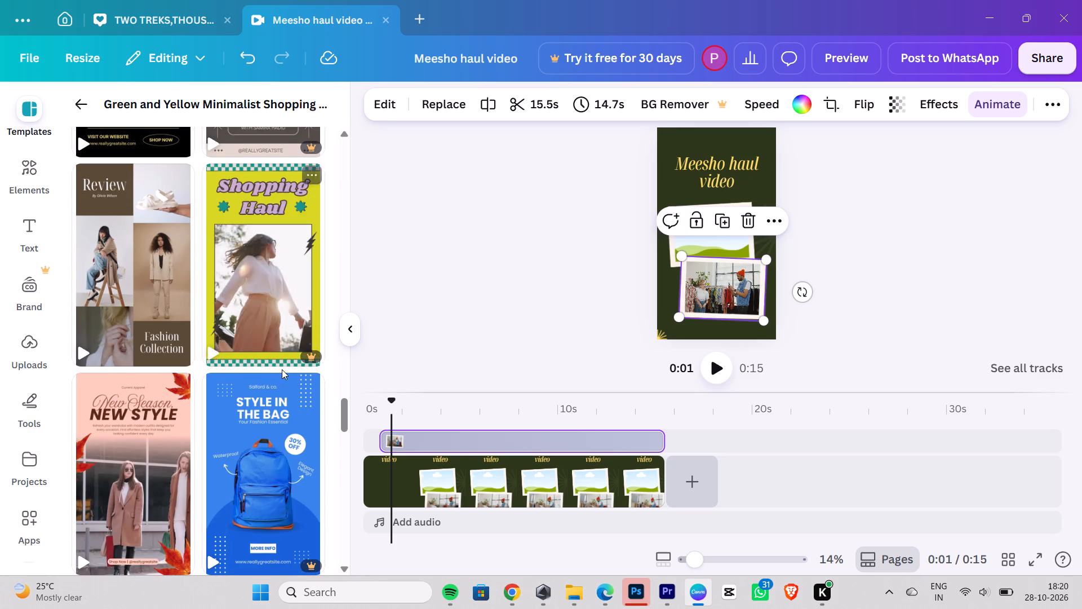
scroll(274, 320, down, 1)
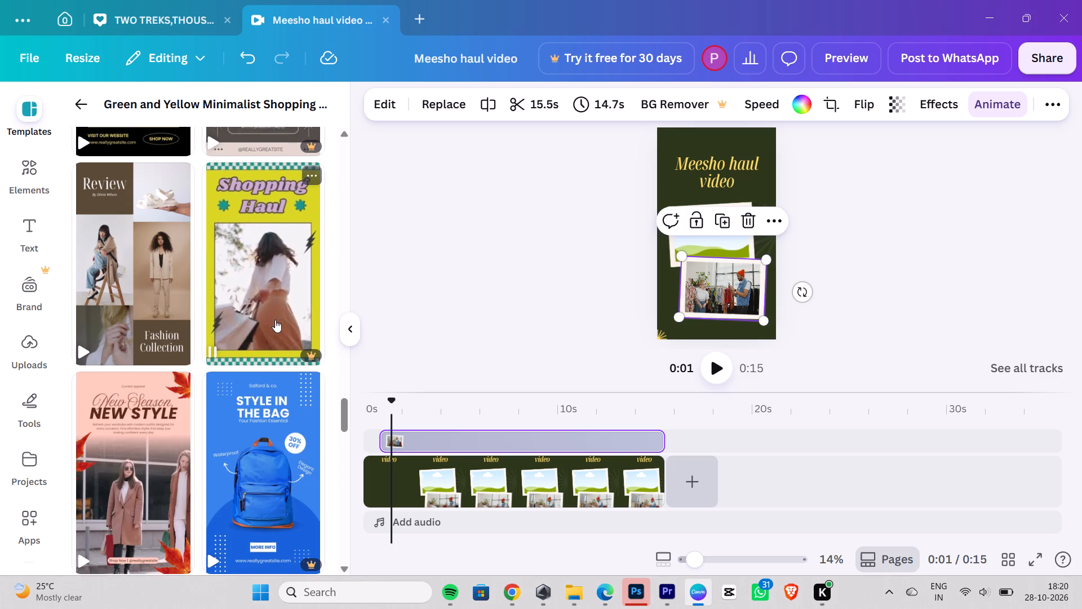
scroll(276, 320, down, 3)
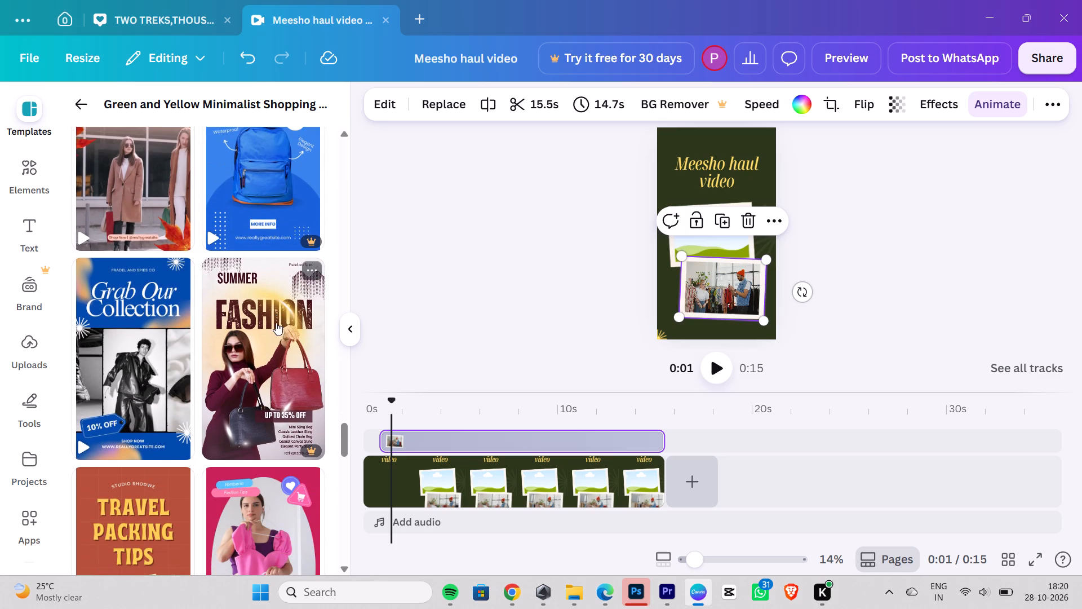
scroll(197, 338, down, 6)
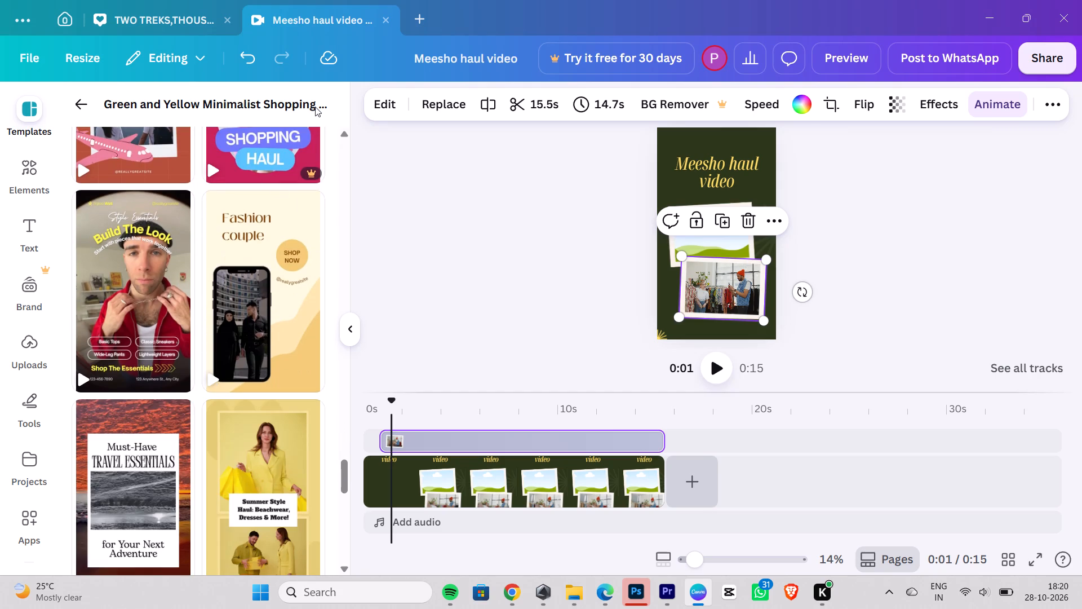
click(444, 226)
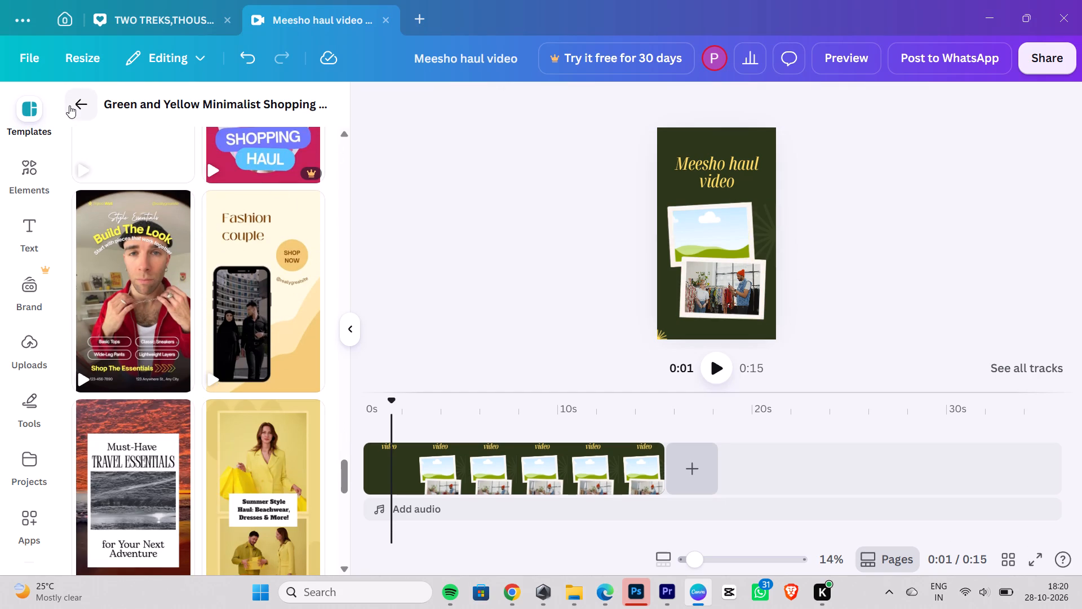
Leave the current template's suggestions and search the mobile video templates for "travel videos".
click(69, 105)
click(283, 111)
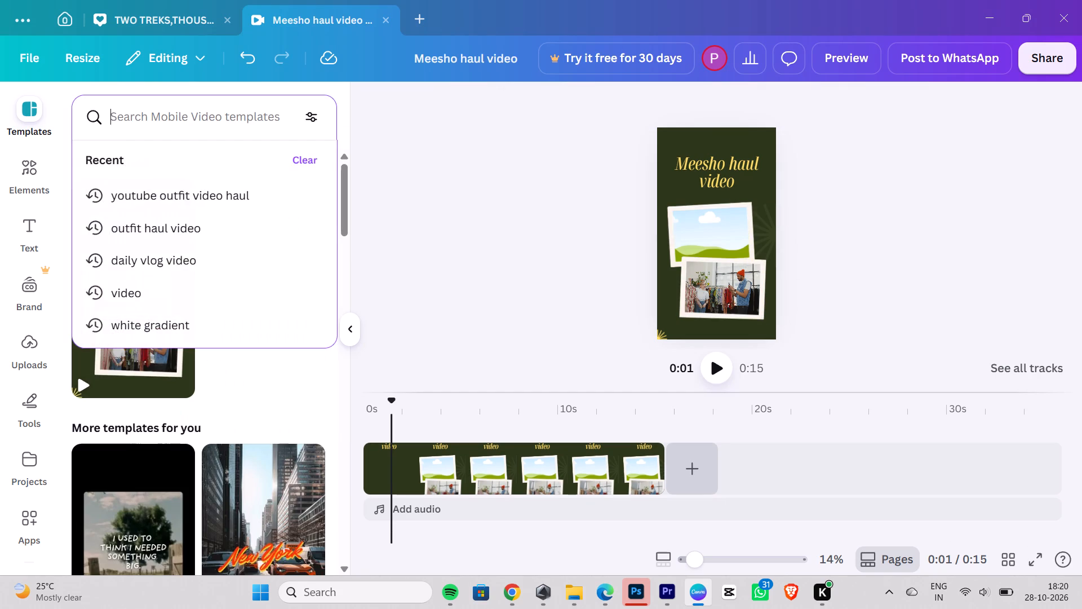
text(travel)
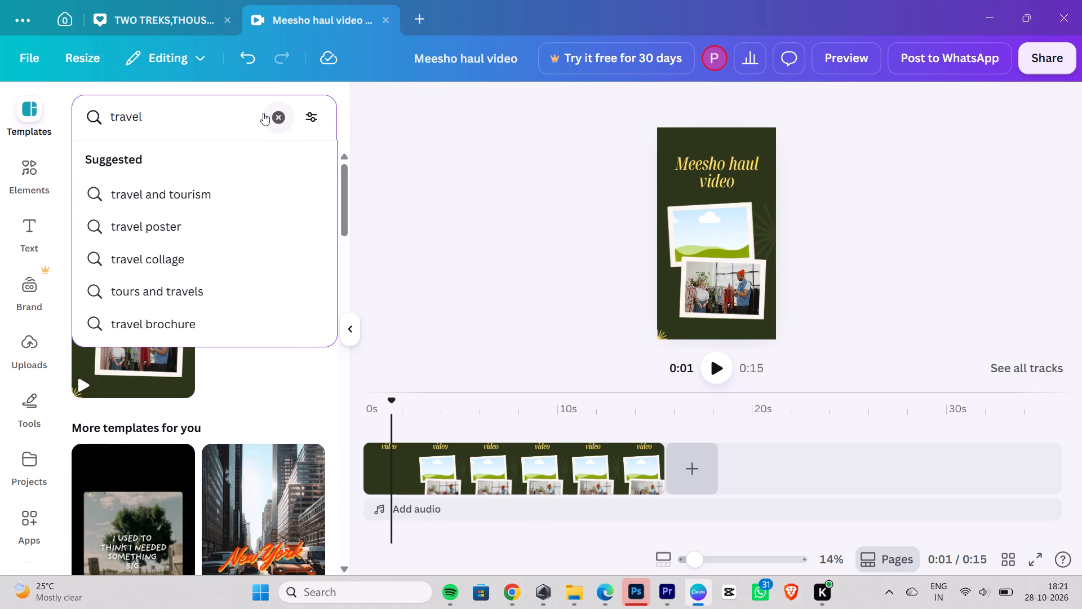
click(264, 113)
text(travel videos)
key(space)
key(Return)
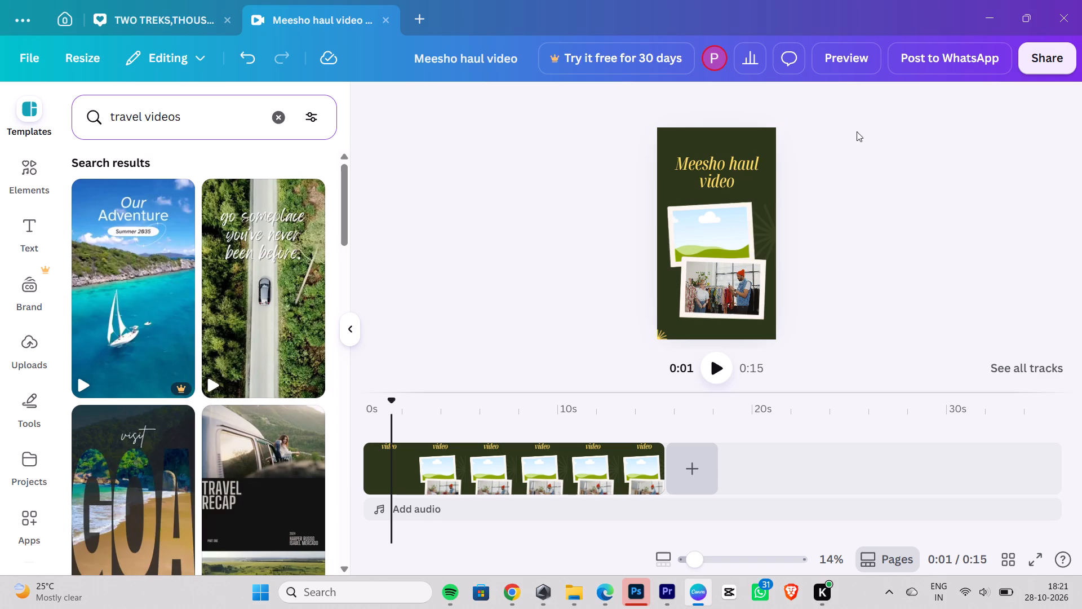
Clear the haul page completely by deleting the heading, frames and decorations, plus the dark green background.
drag(885, 133, 622, 397)
key(BackSpace)
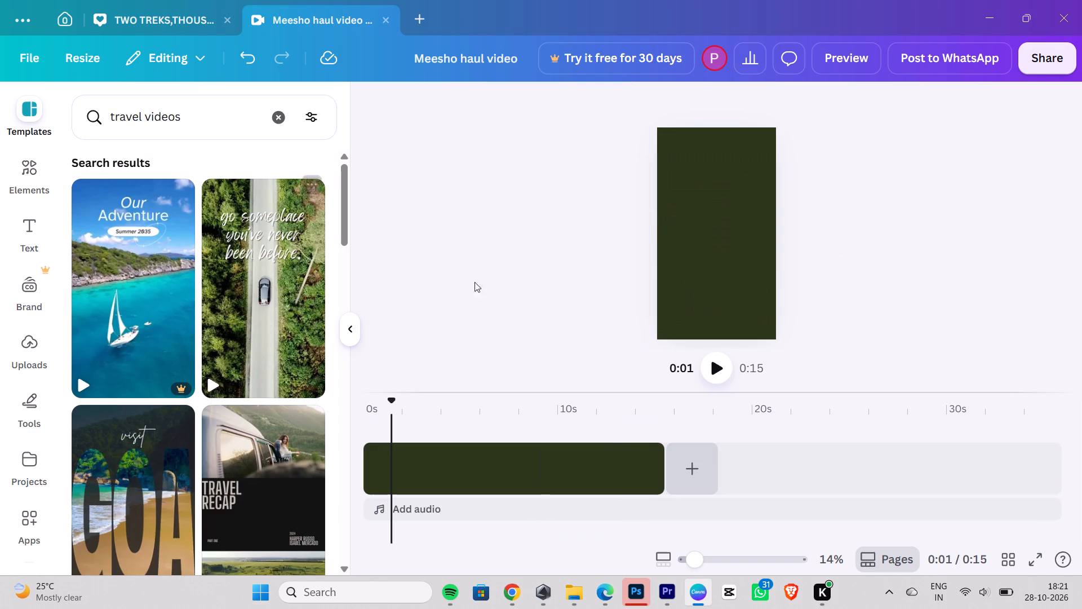
drag(864, 124, 636, 402)
key(BackSpace)
click(694, 234)
key(BackSpace)
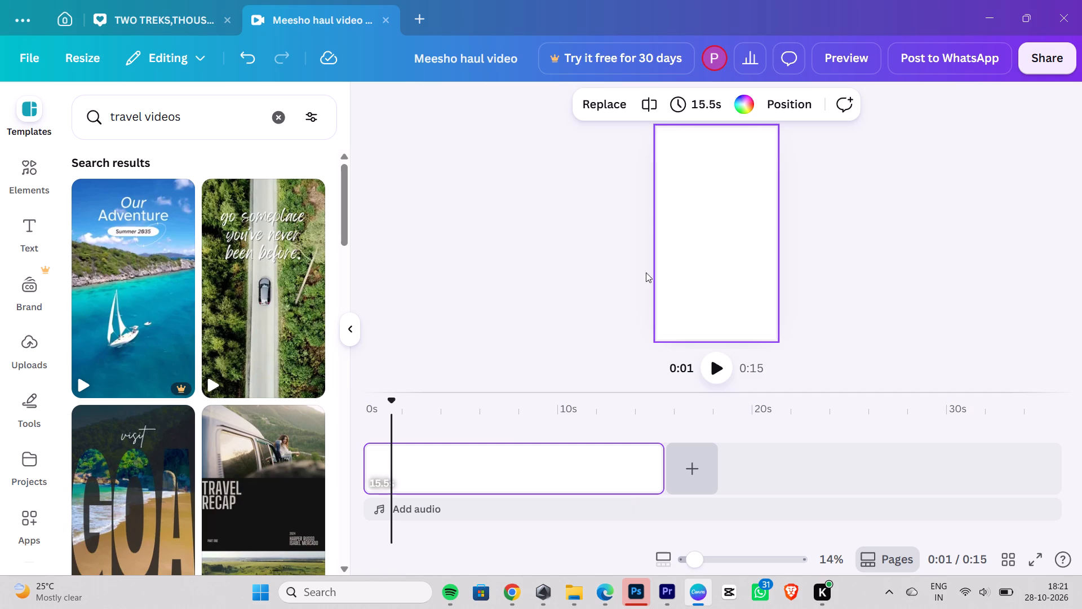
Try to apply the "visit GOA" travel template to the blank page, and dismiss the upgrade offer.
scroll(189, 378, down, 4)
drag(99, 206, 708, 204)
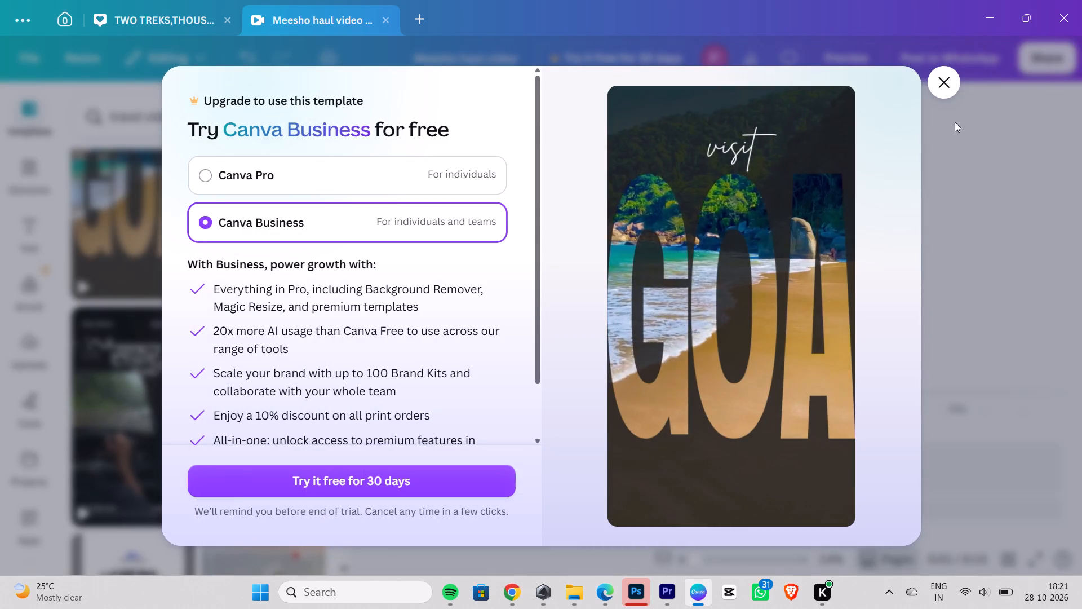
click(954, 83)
Browse the travel video template results for a design to use on the blank page.
scroll(99, 368, down, 2)
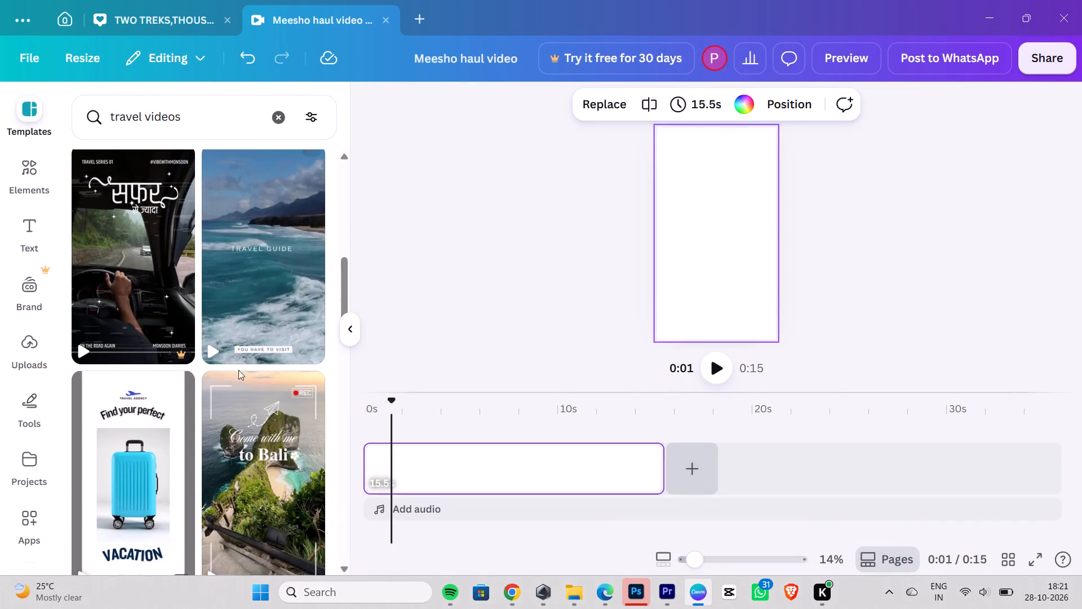
scroll(241, 380, down, 4)
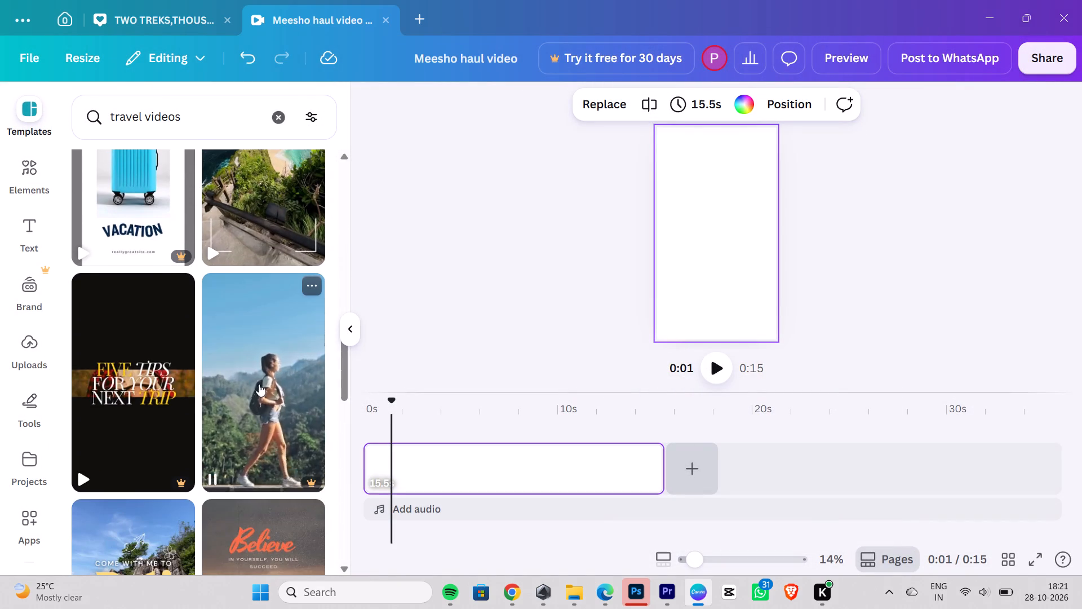
scroll(259, 381, down, 1)
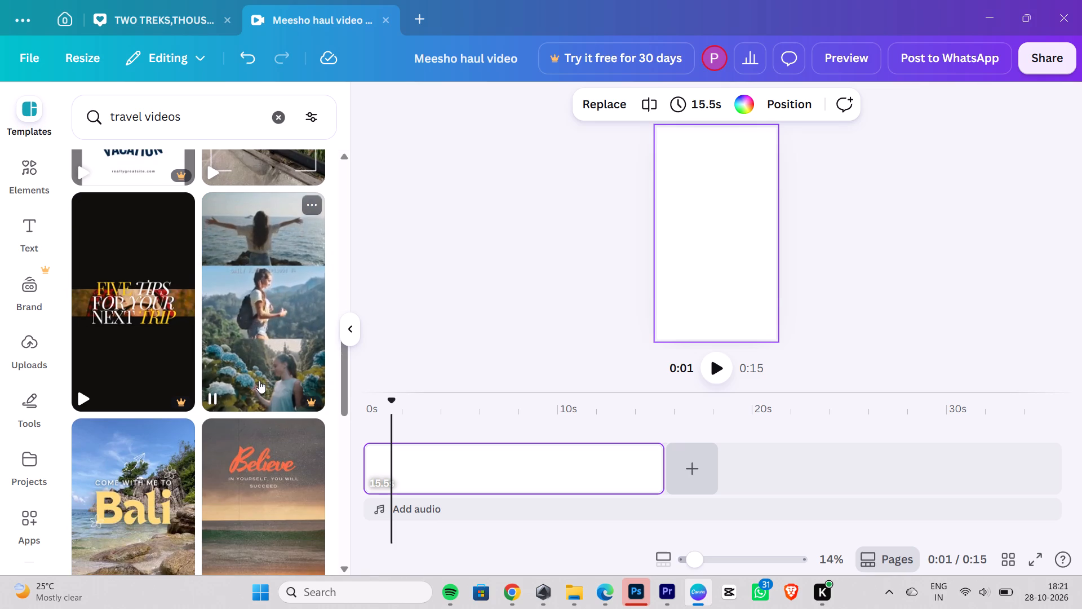
scroll(259, 381, down, 2)
scroll(190, 378, down, 2)
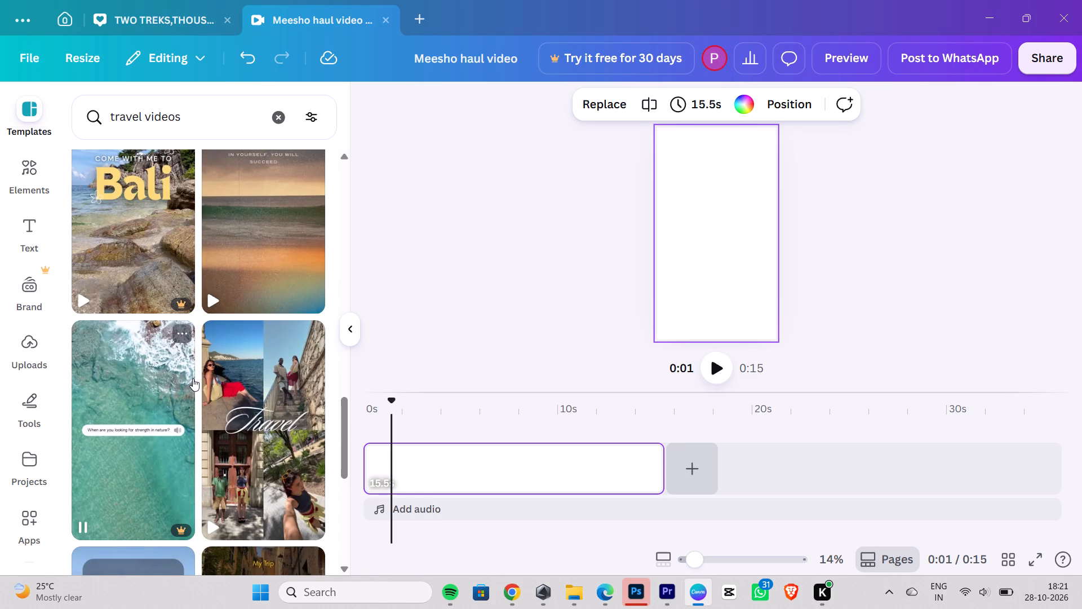
scroll(283, 438, down, 3)
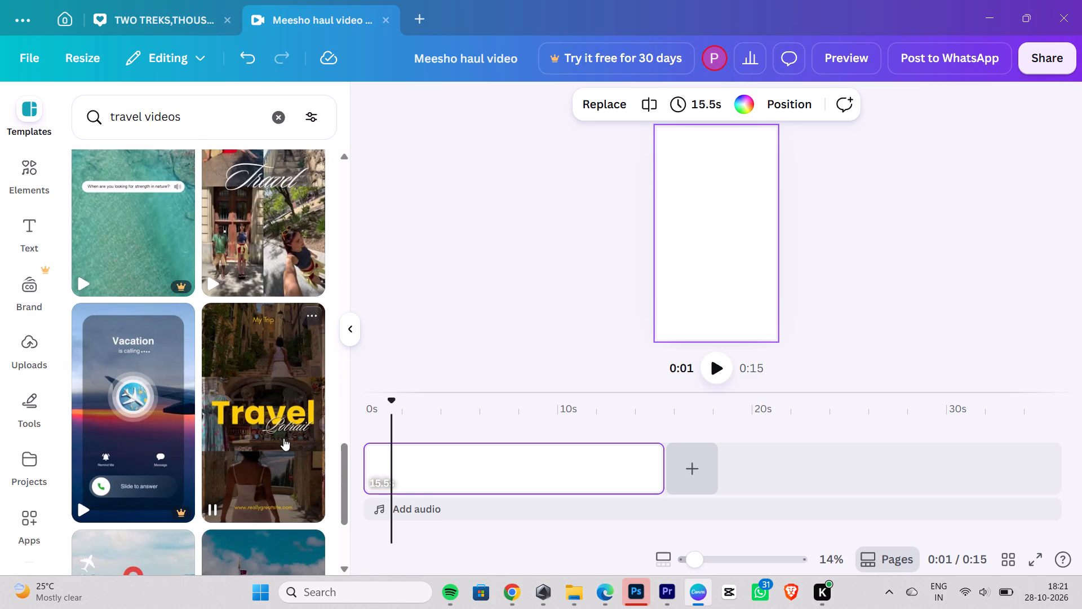
scroll(283, 438, down, 2)
scroll(238, 378, down, 3)
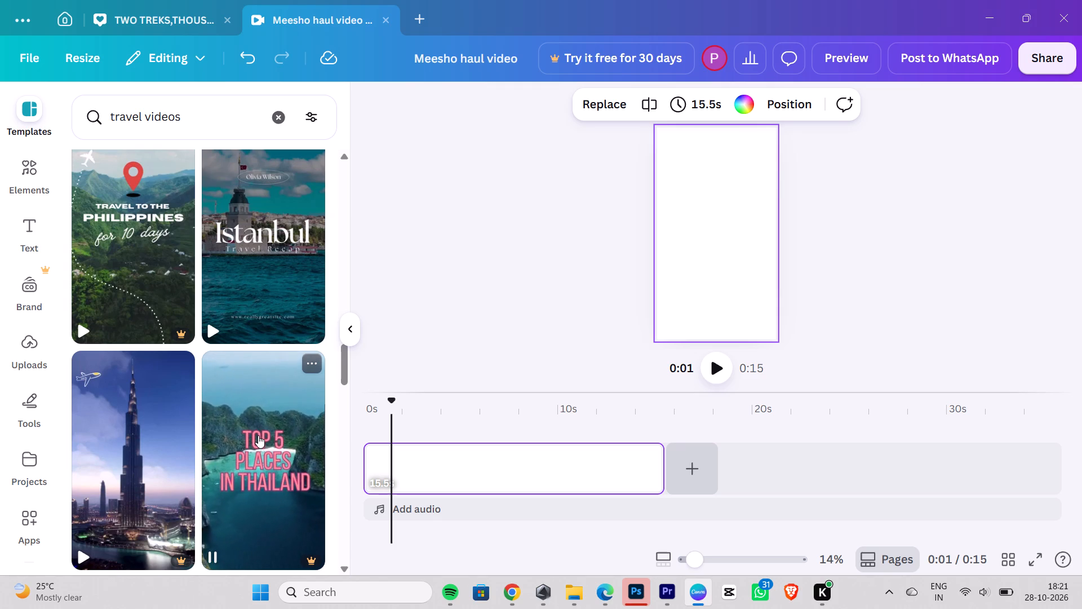
scroll(270, 436, down, 4)
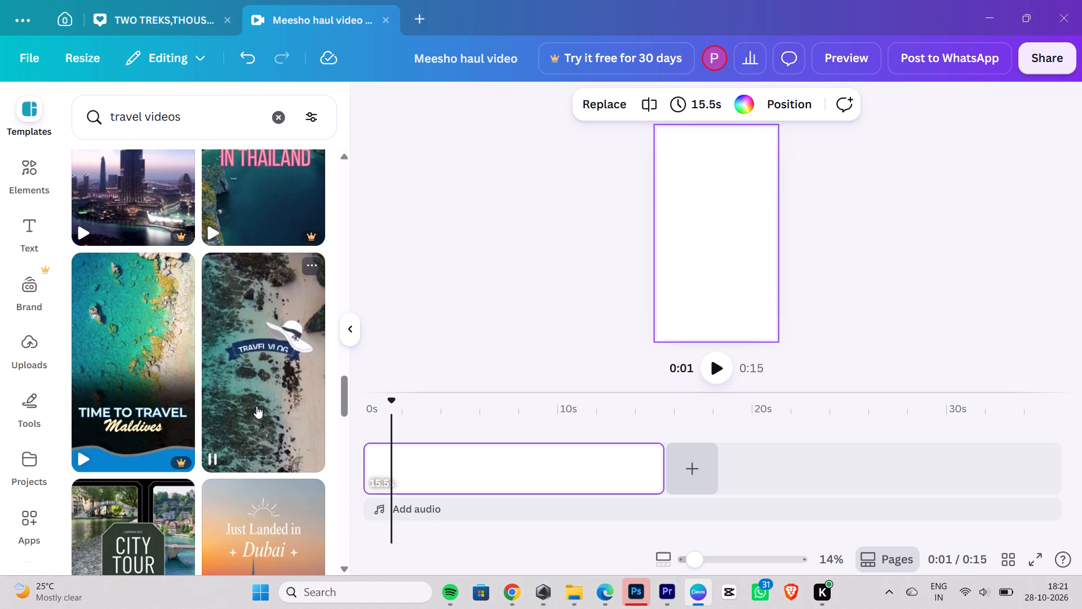
scroll(256, 406, down, 2)
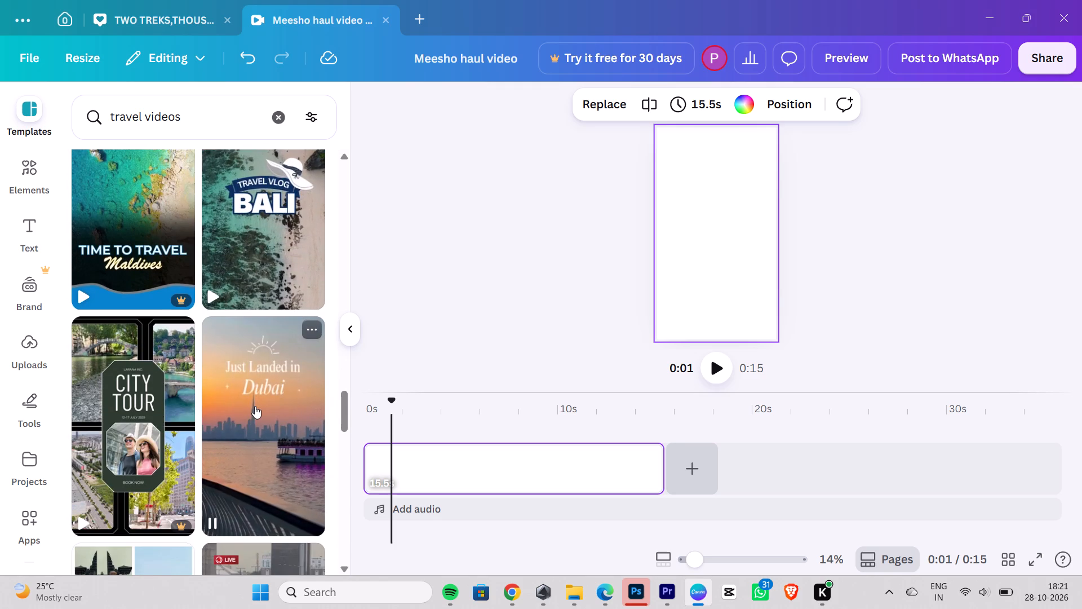
scroll(255, 406, down, 6)
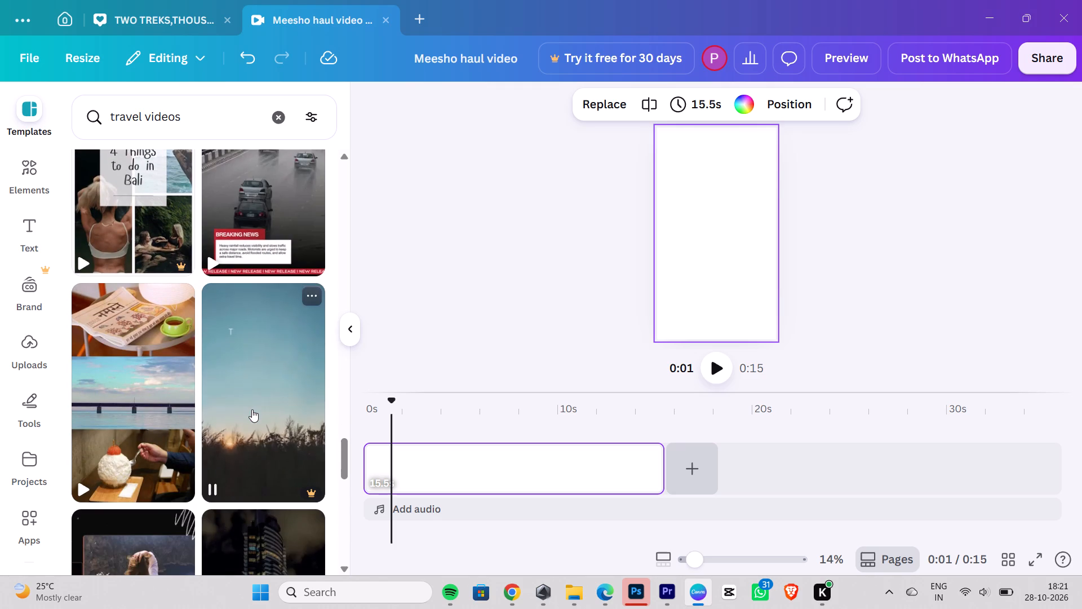
scroll(252, 412, down, 3)
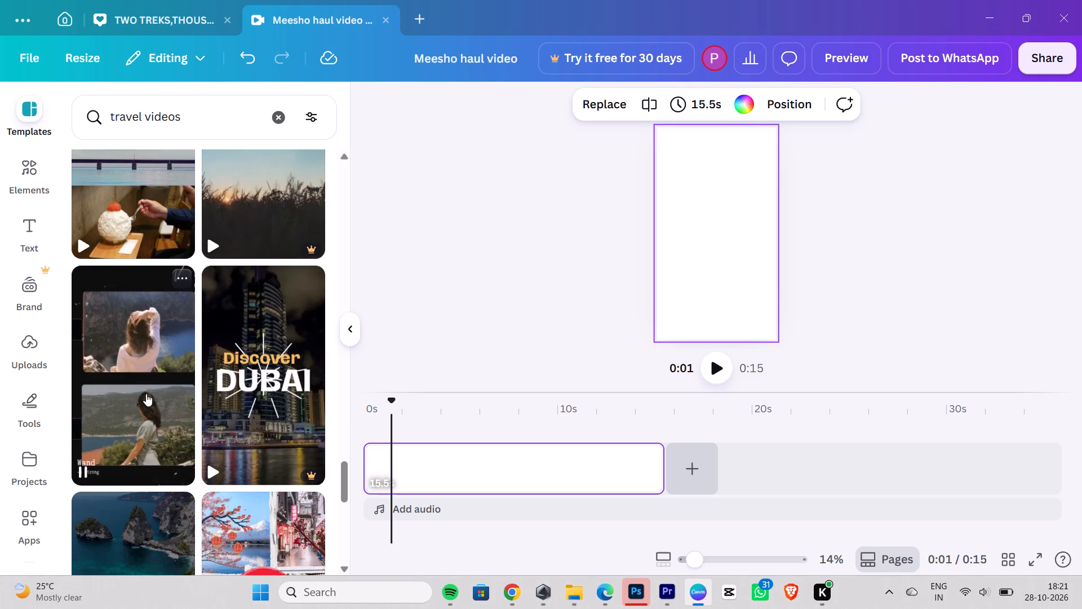
scroll(241, 367, down, 2)
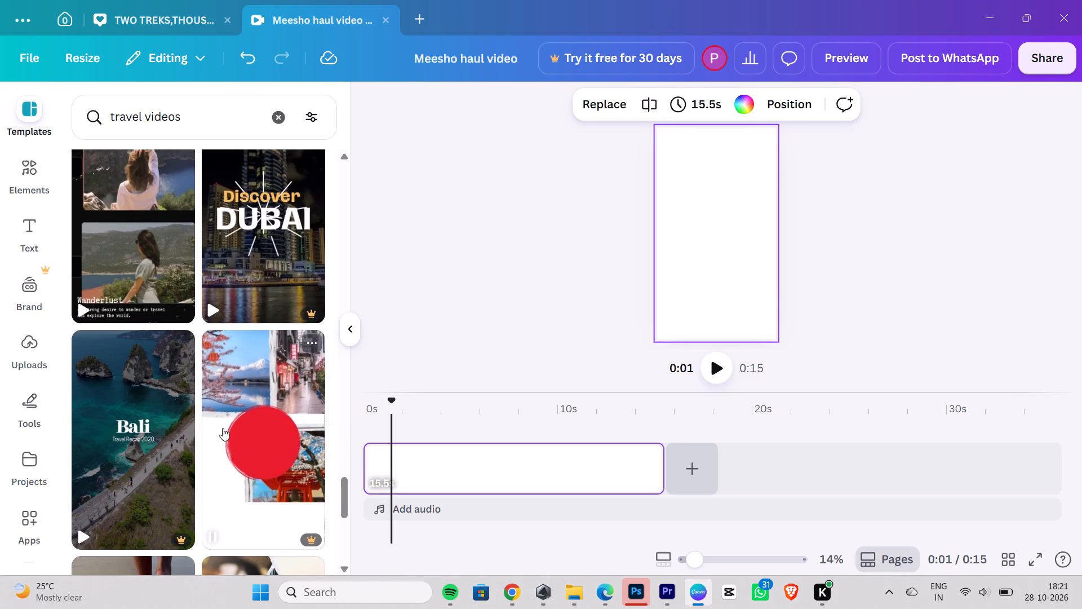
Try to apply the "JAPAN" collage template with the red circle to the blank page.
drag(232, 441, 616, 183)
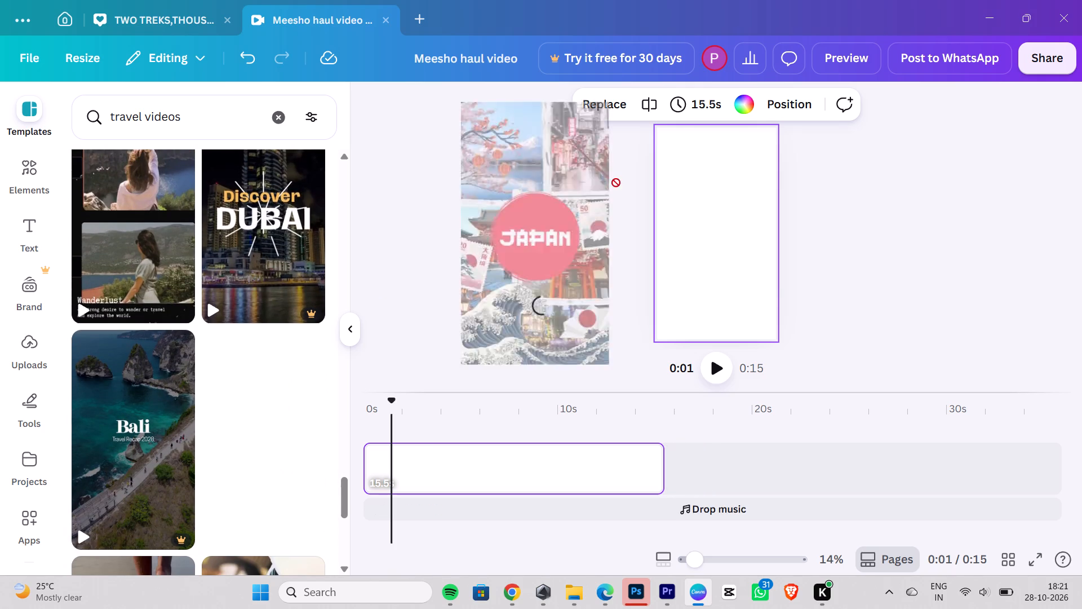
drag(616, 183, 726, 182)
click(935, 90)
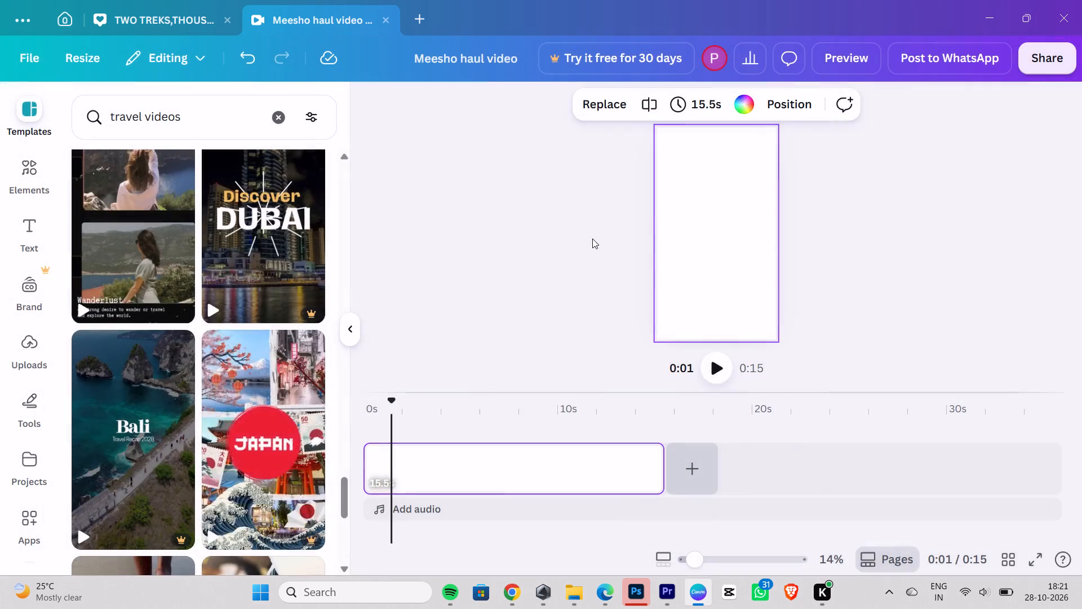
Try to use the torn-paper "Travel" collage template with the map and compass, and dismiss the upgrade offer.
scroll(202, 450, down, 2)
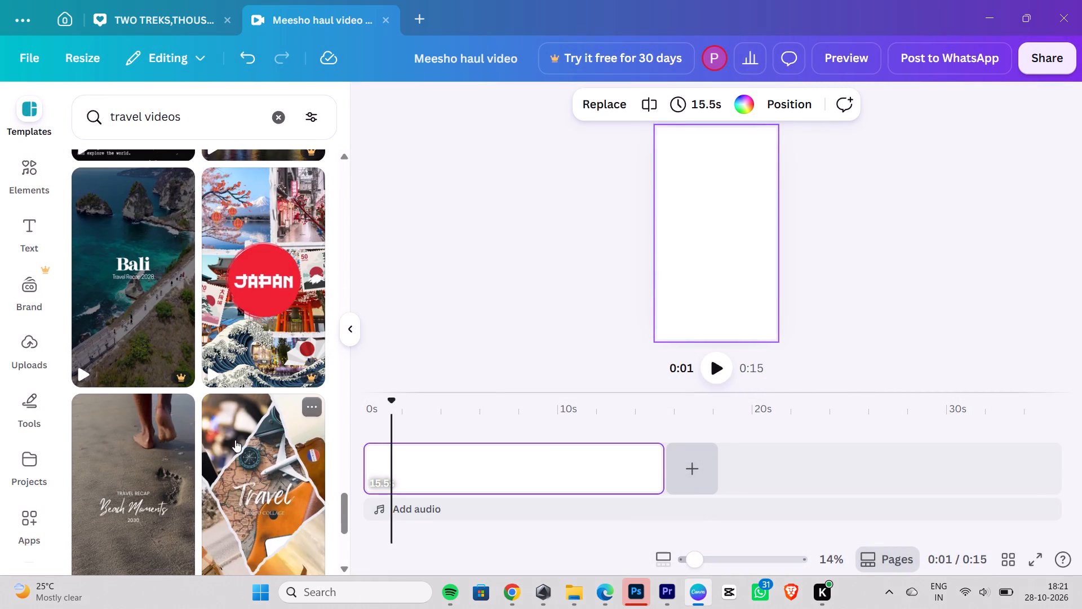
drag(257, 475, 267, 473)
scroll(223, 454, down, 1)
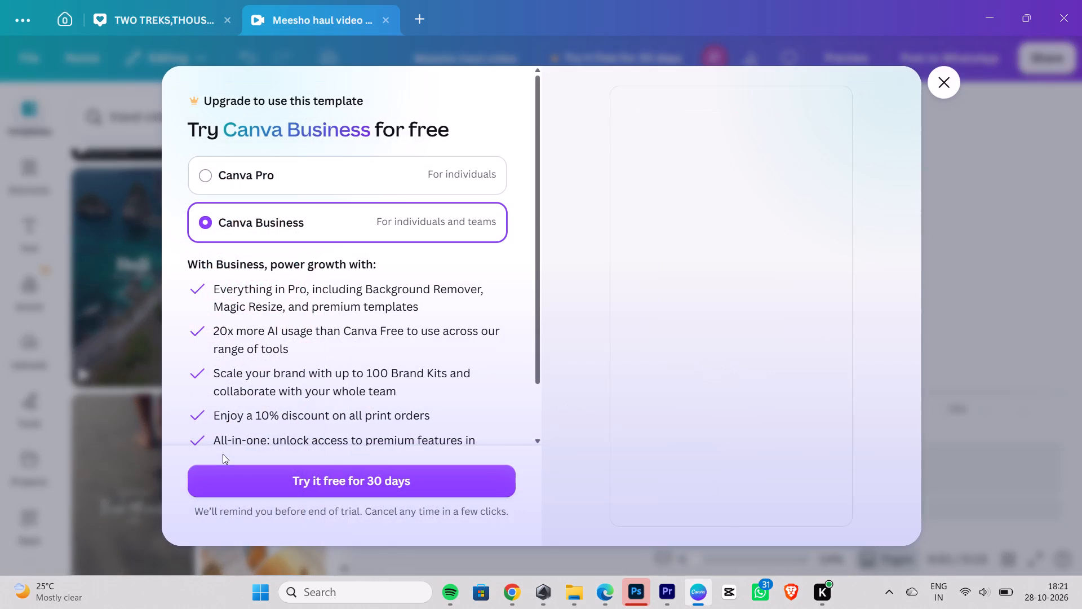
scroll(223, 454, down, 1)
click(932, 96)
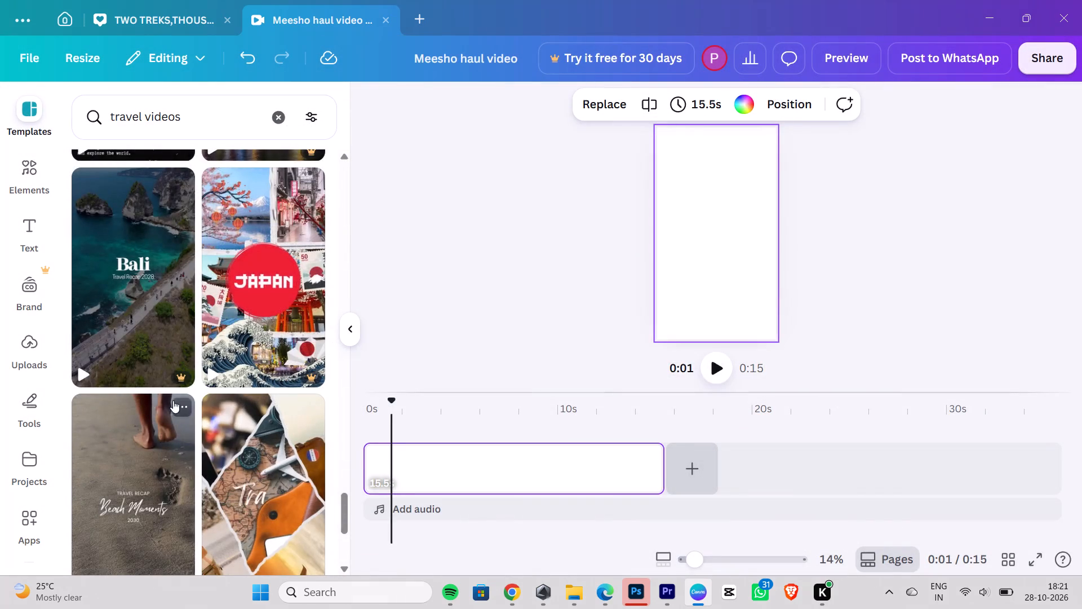
Browse further through the travel video template results for a design to use on the blank page.
scroll(176, 399, down, 6)
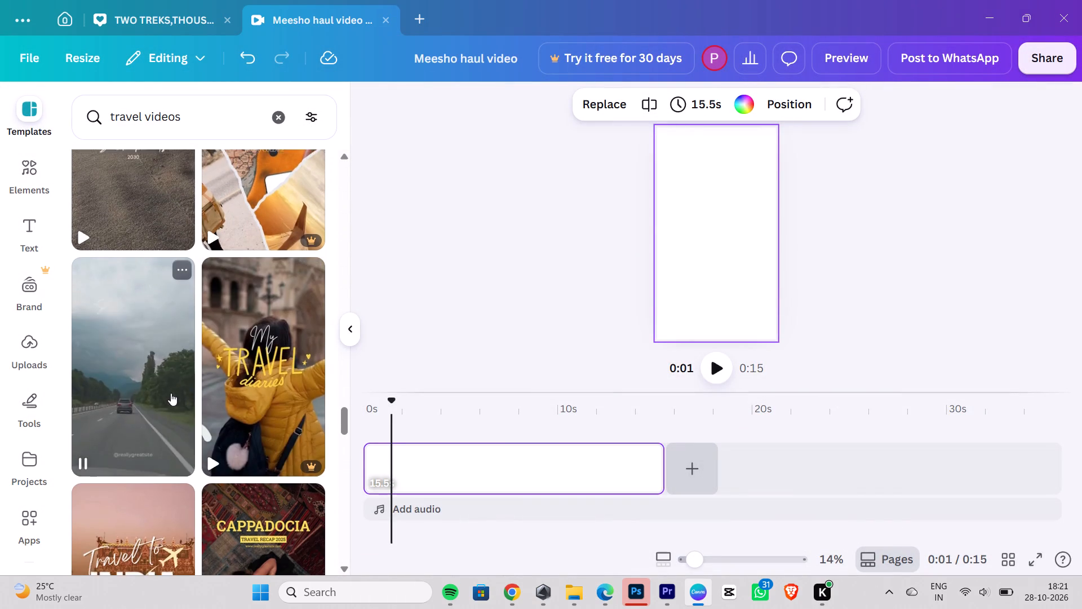
scroll(173, 400, down, 4)
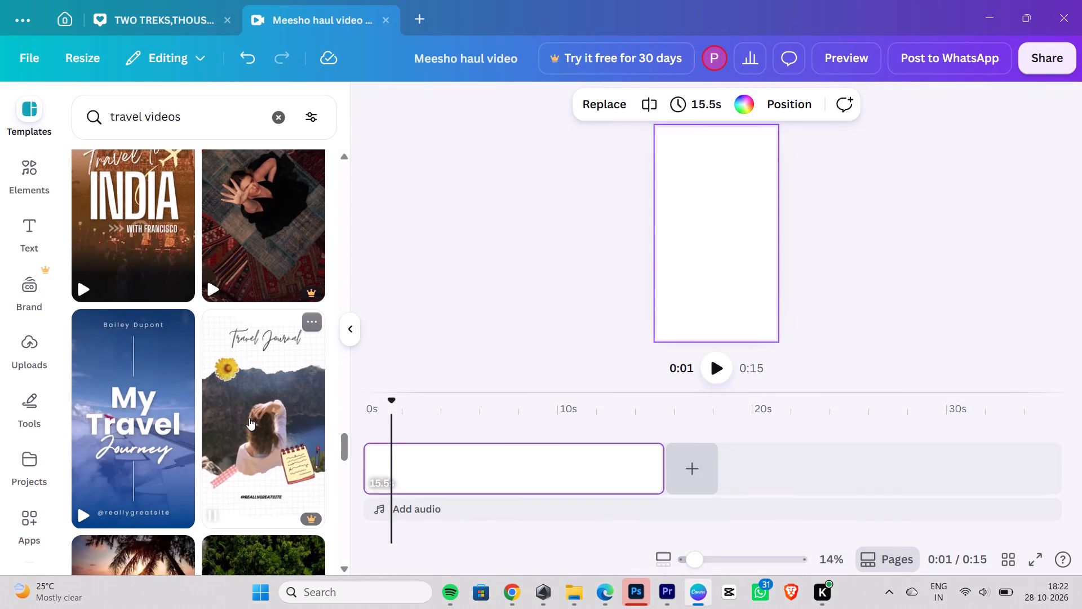
scroll(261, 413, down, 4)
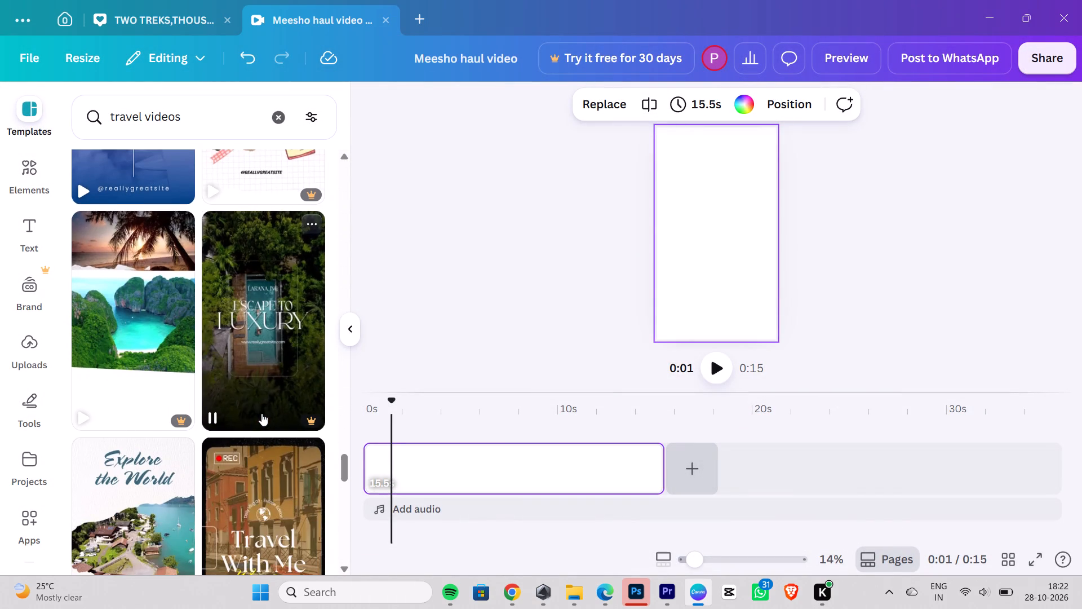
scroll(275, 398, down, 2)
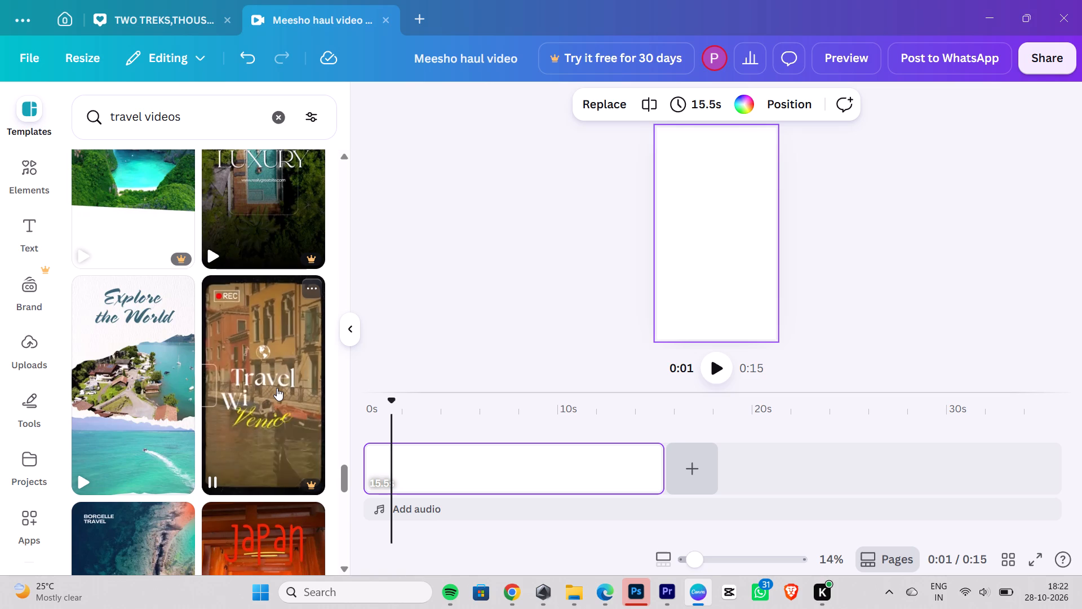
scroll(249, 368, down, 2)
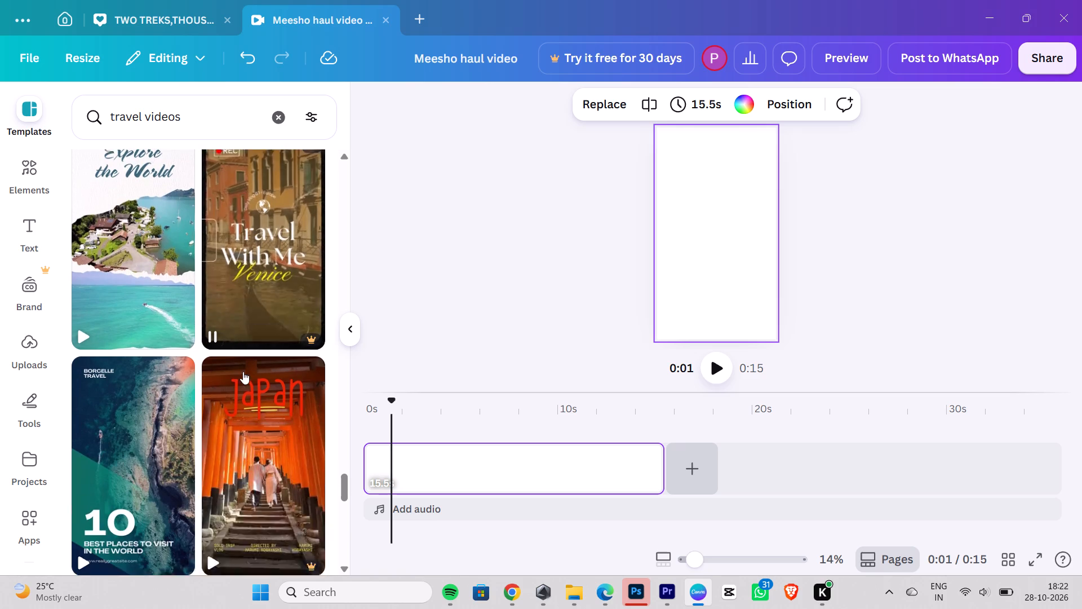
scroll(243, 374, down, 3)
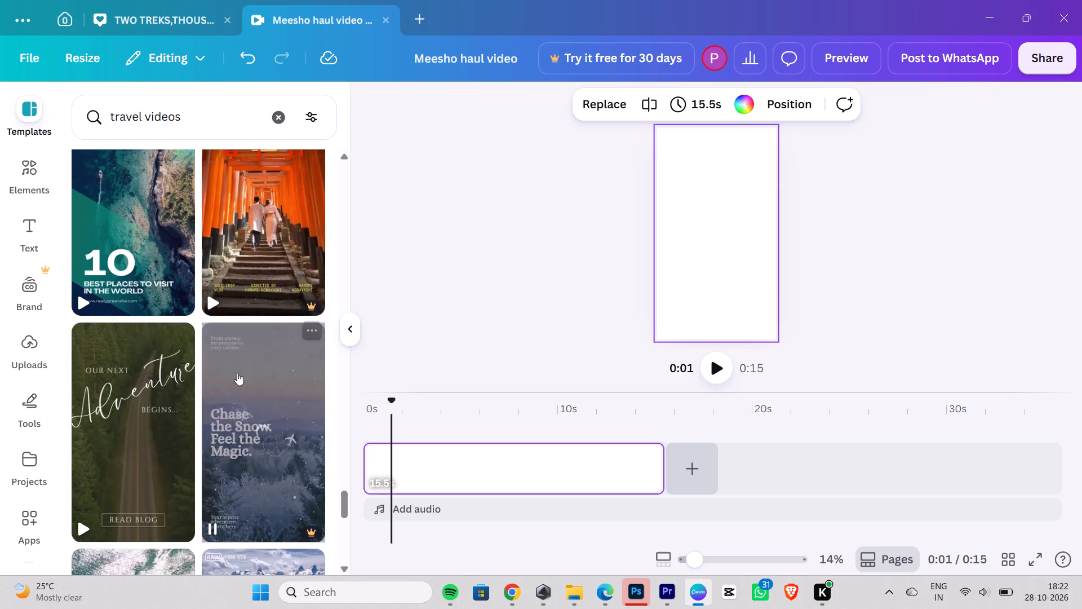
scroll(258, 408, down, 7)
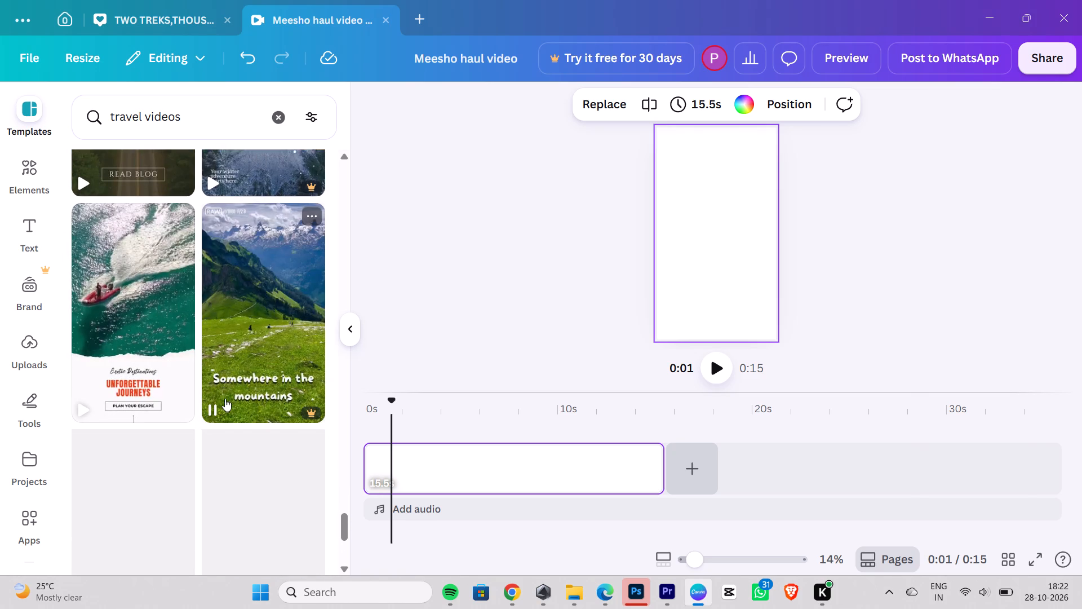
scroll(242, 383, down, 10)
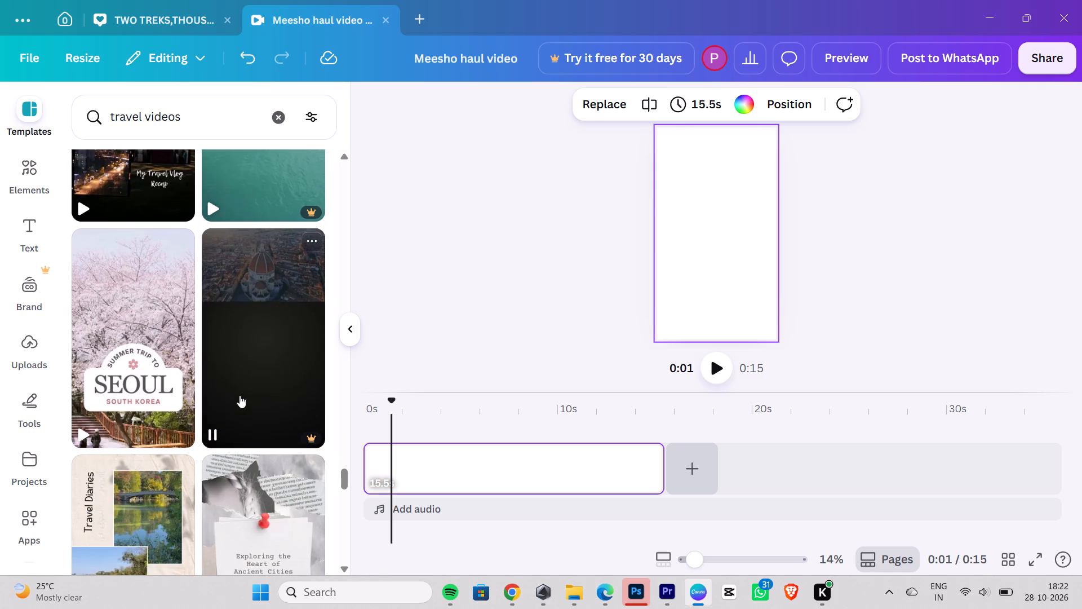
scroll(240, 395, down, 8)
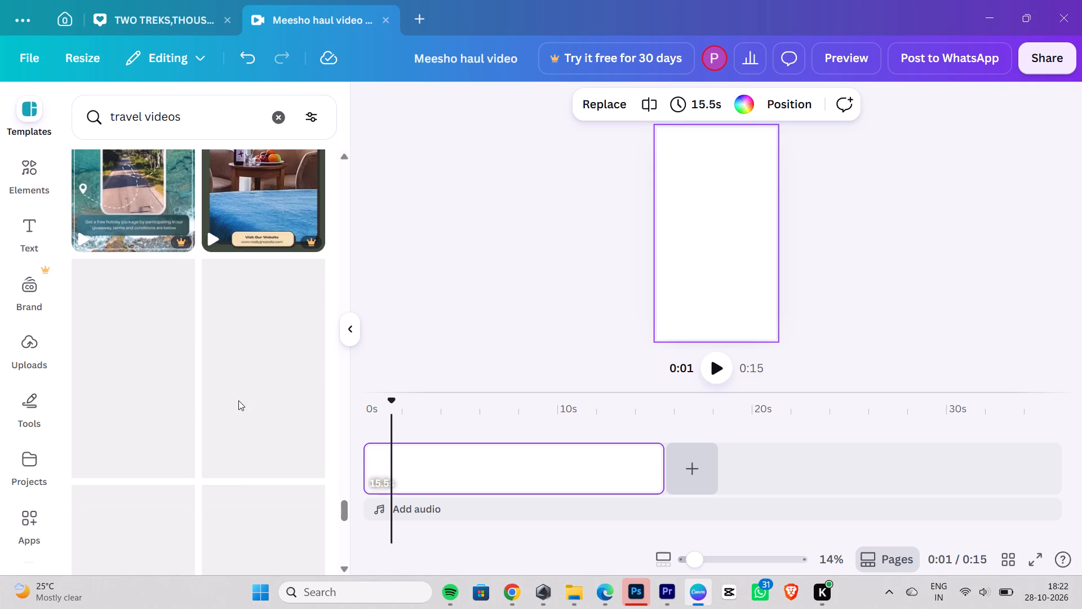
scroll(238, 400, up, 3)
scroll(238, 400, down, 6)
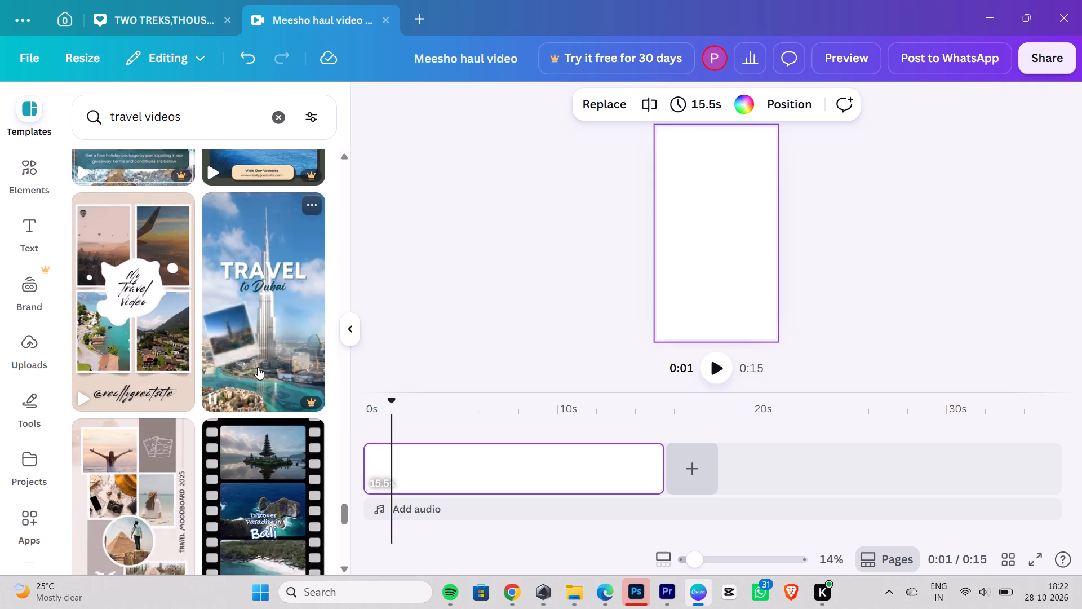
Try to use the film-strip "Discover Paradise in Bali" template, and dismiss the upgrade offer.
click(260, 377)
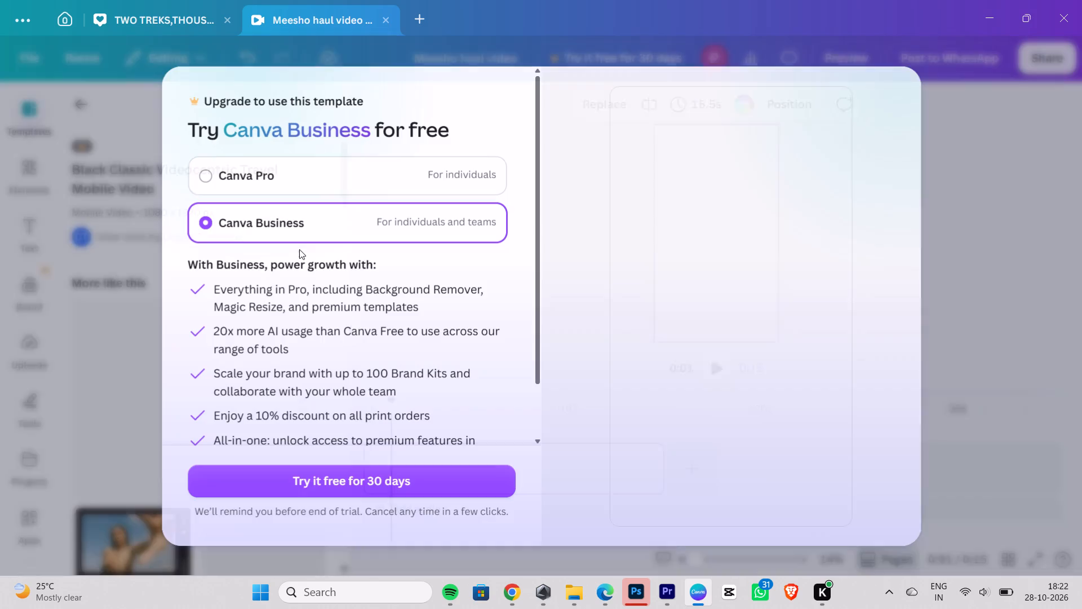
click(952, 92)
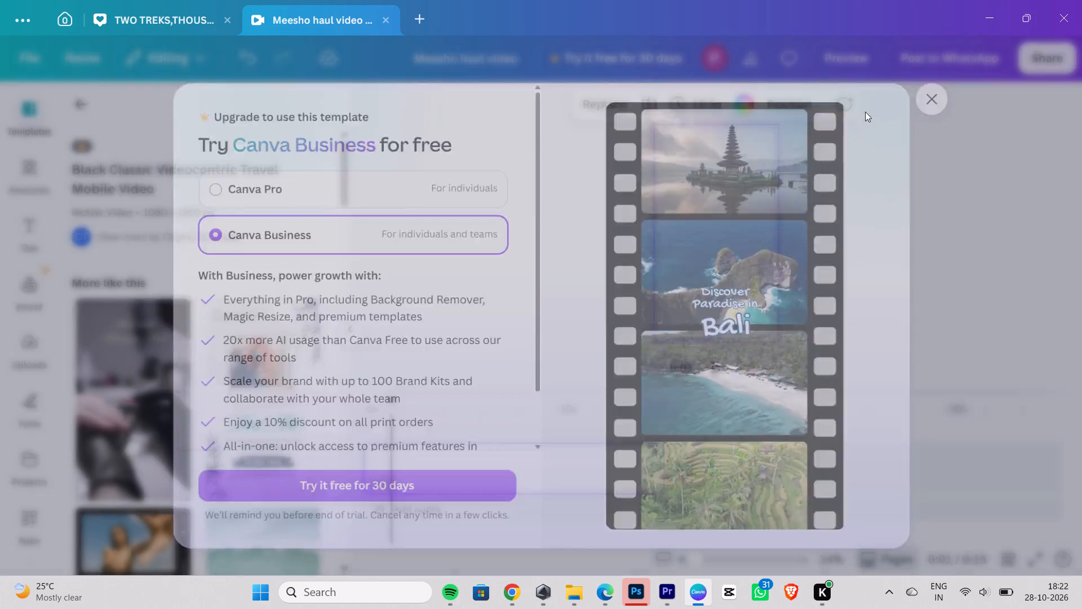
Look through the templates similar to the Bali film-strip design, and return to the travel video results.
scroll(165, 374, down, 1)
scroll(279, 308, down, 3)
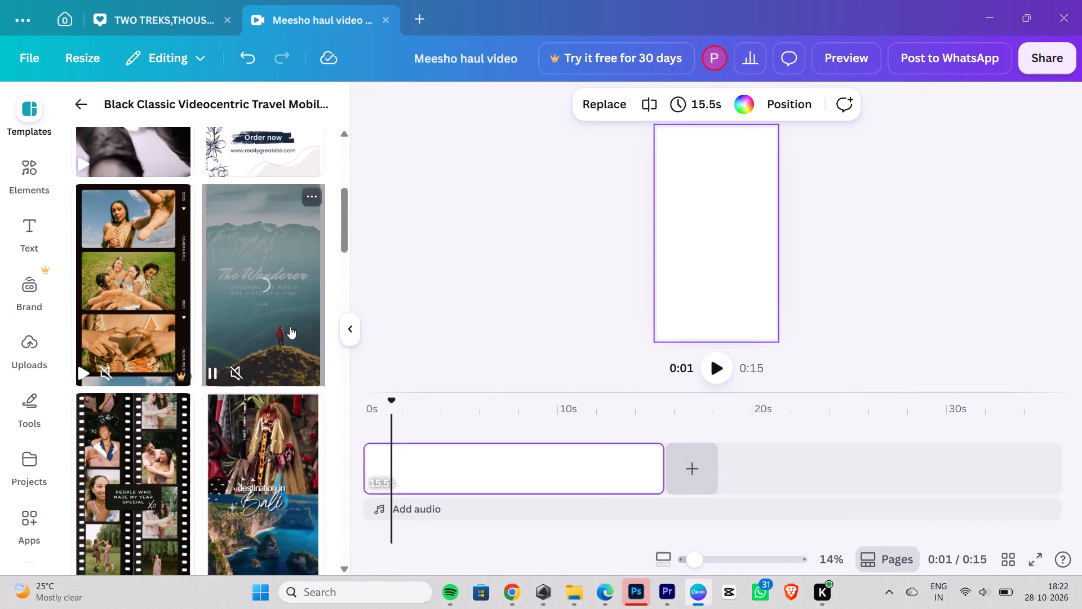
scroll(237, 404, down, 2)
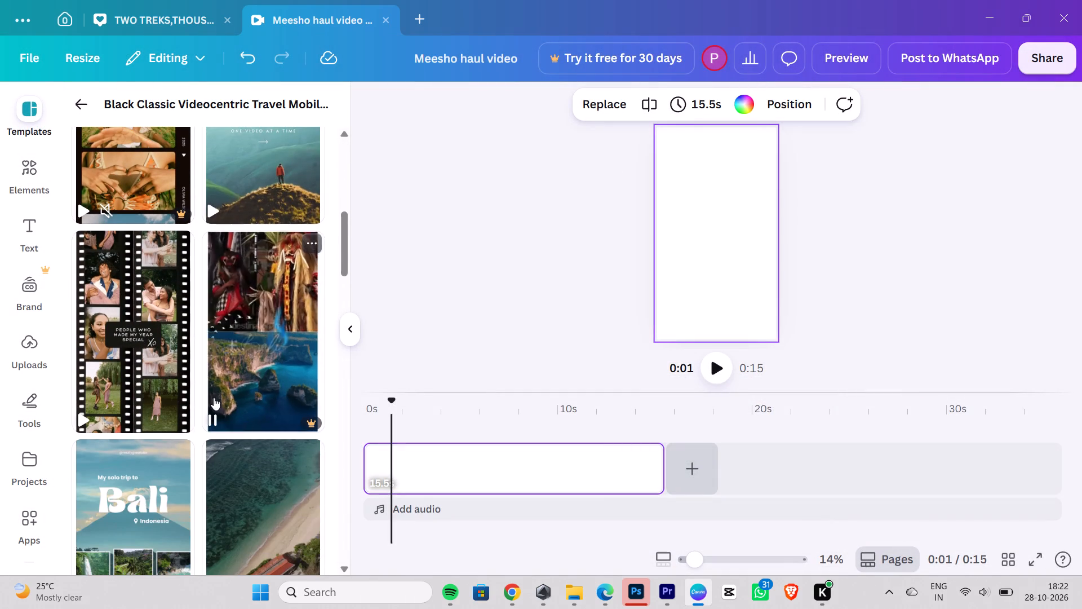
scroll(191, 391, down, 2)
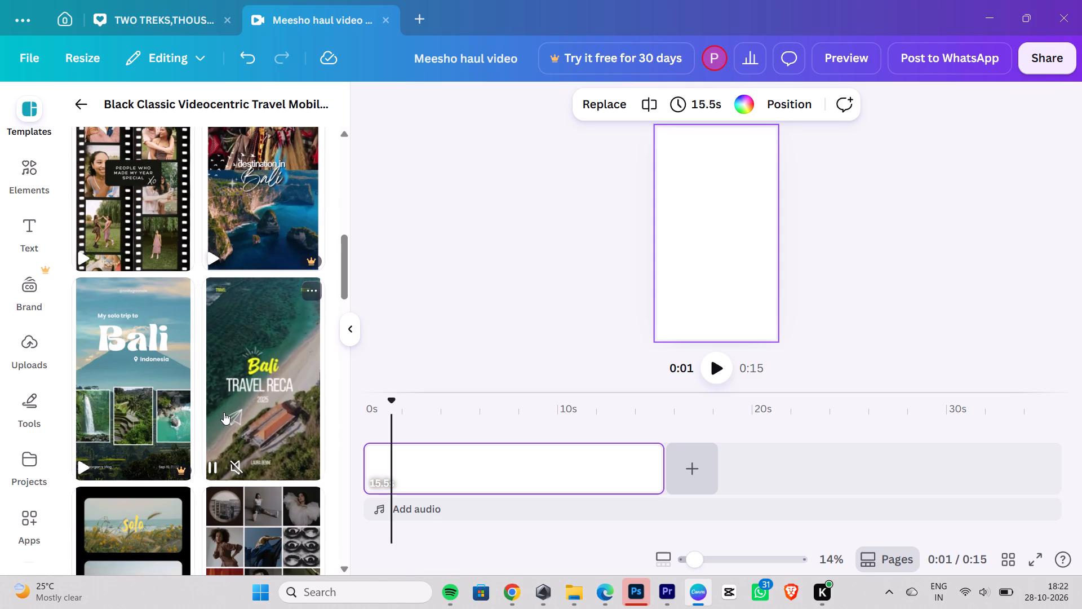
scroll(342, 361, down, 2)
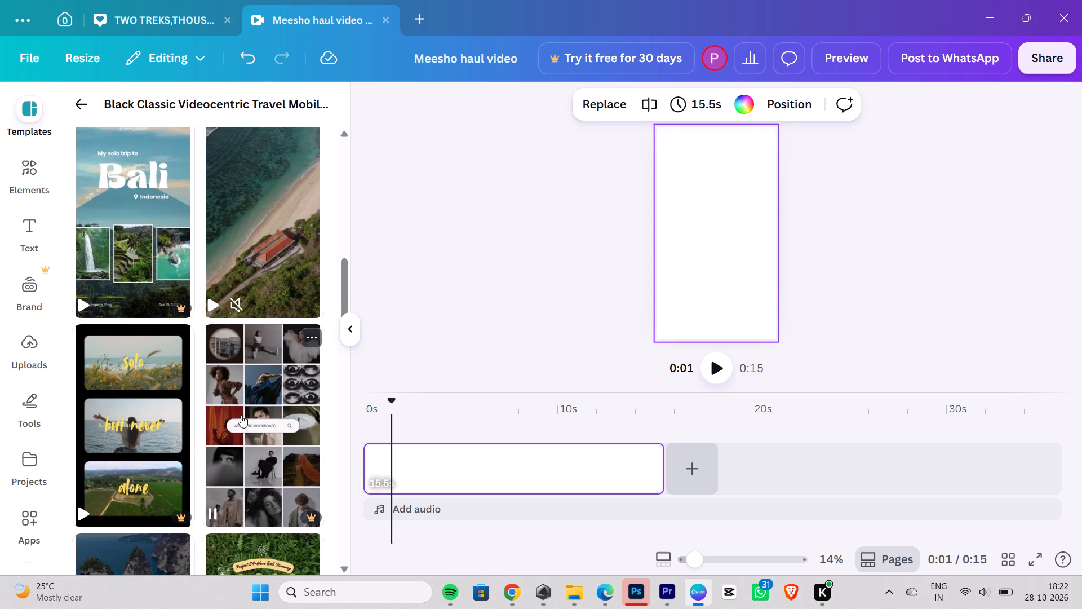
scroll(282, 398, down, 4)
scroll(224, 413, down, 3)
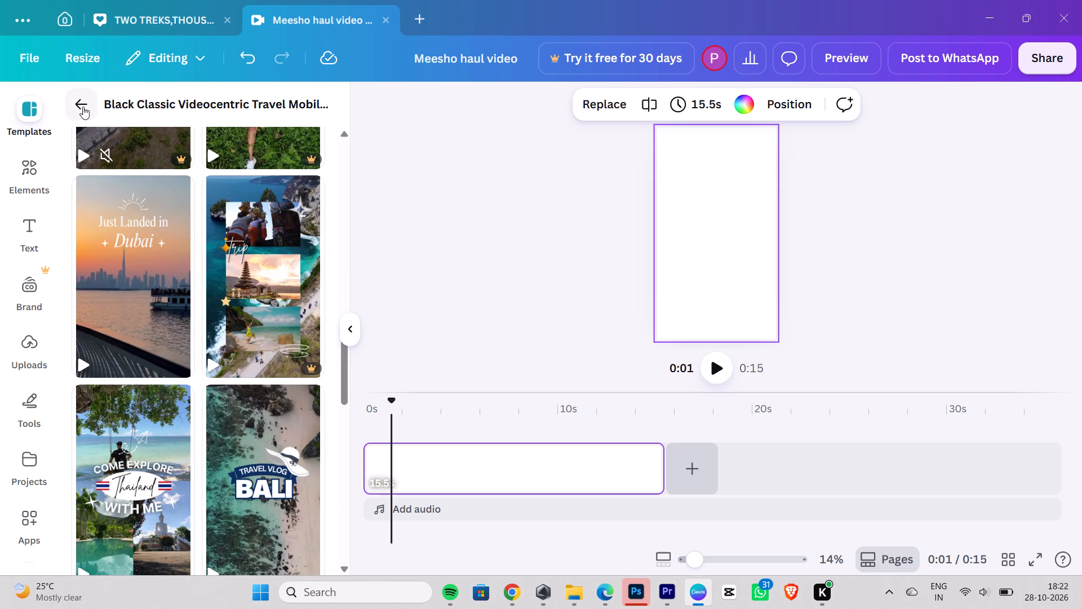
drag(84, 108, 89, 109)
Examine more of the travel video template results for a free design that suits the blank page.
scroll(252, 345, down, 4)
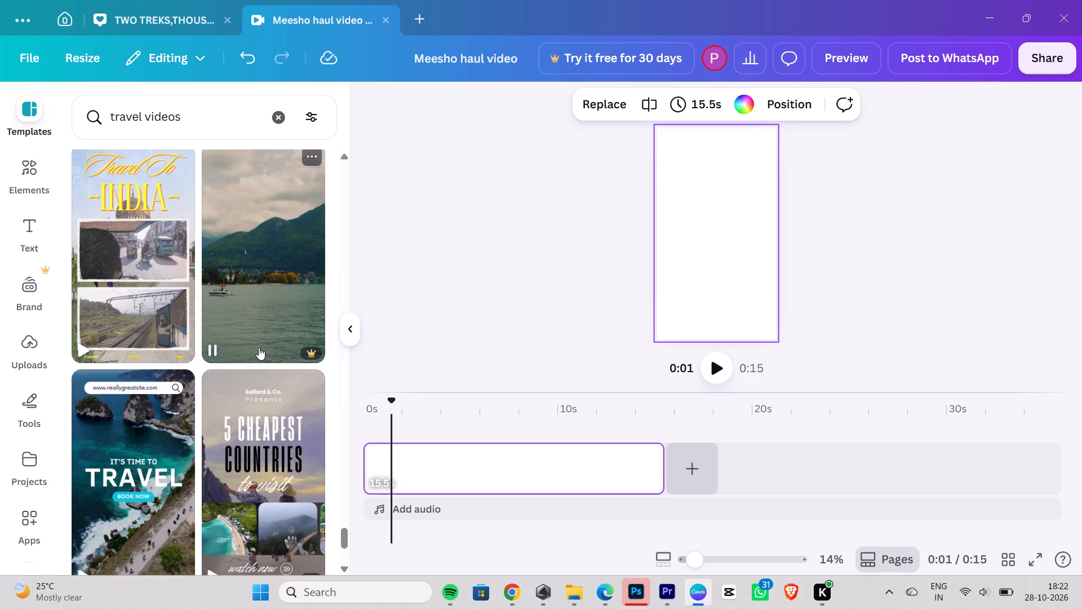
scroll(283, 320, down, 6)
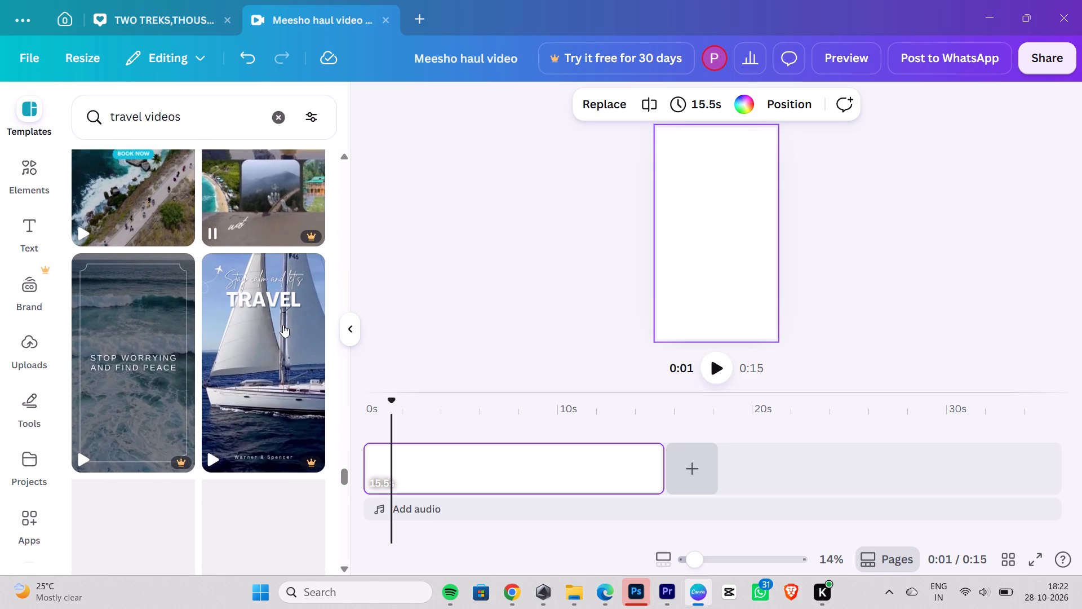
scroll(279, 328, down, 5)
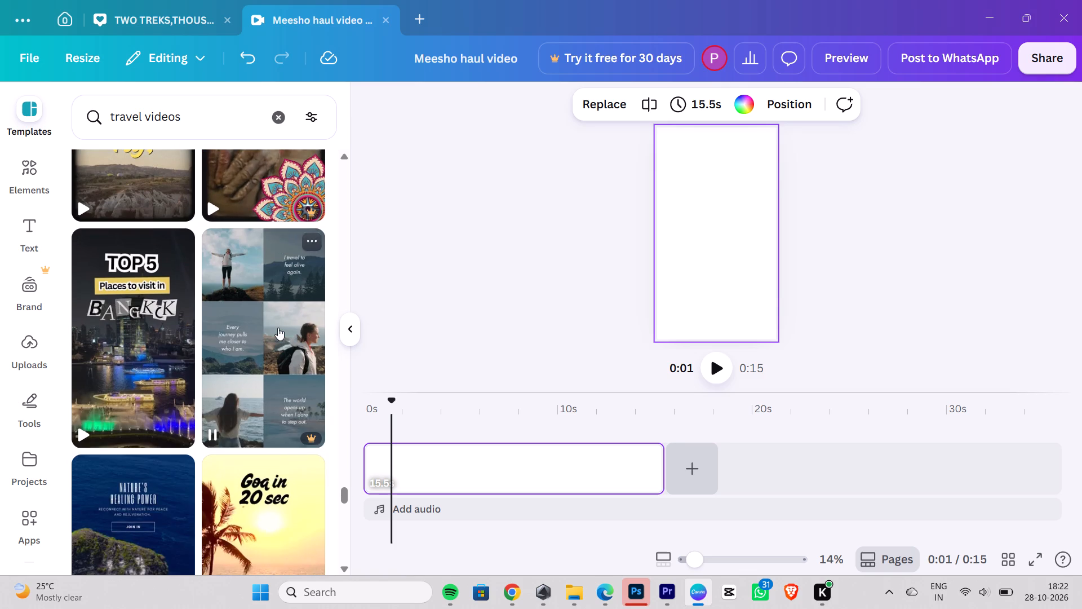
scroll(278, 328, down, 2)
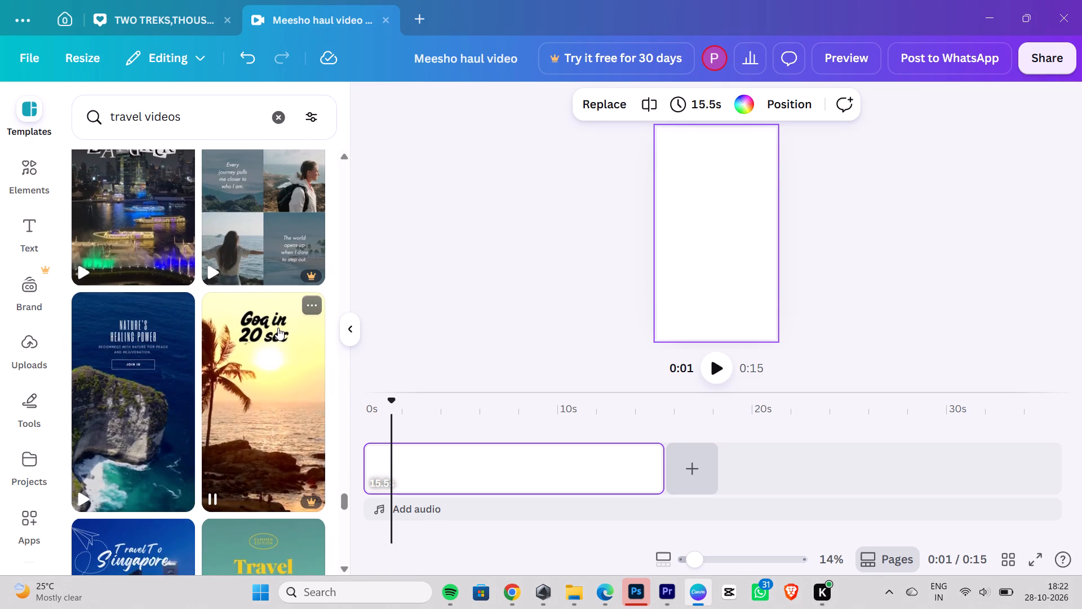
scroll(278, 328, down, 4)
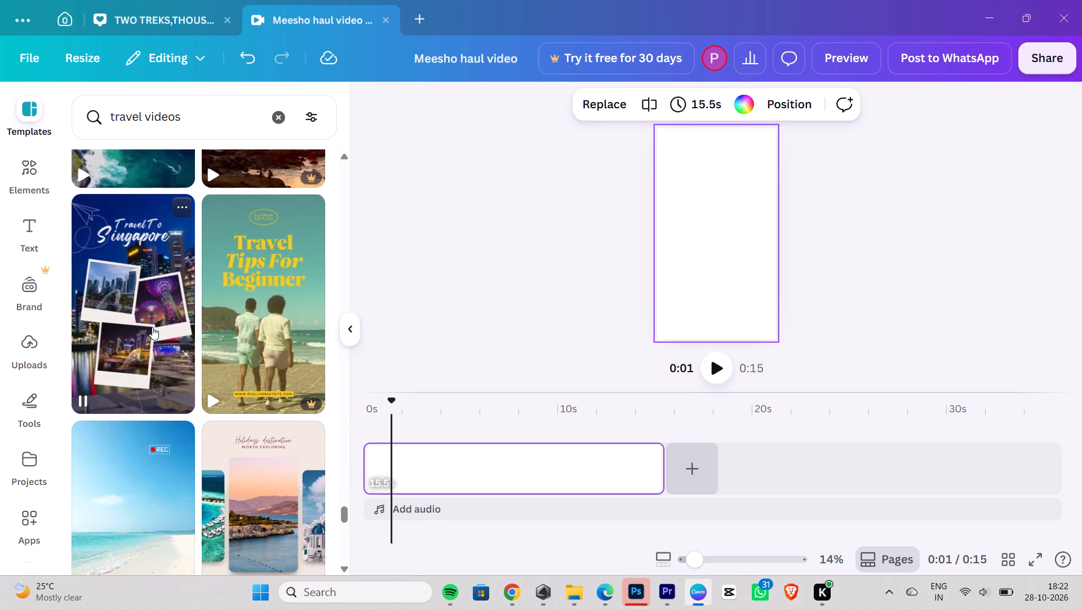
scroll(152, 328, down, 3)
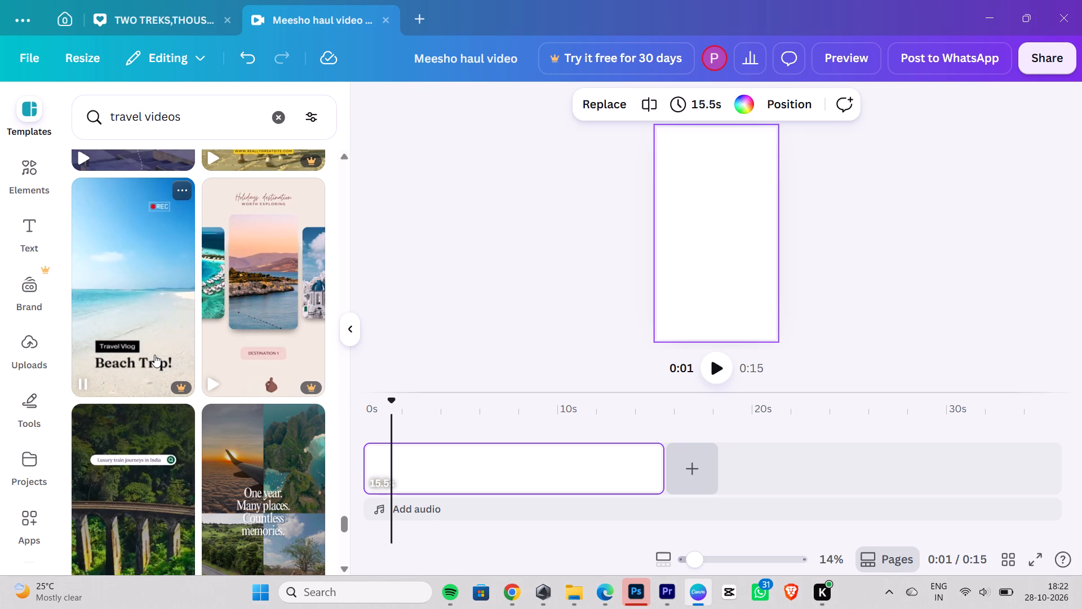
scroll(156, 352, down, 1)
scroll(244, 352, down, 4)
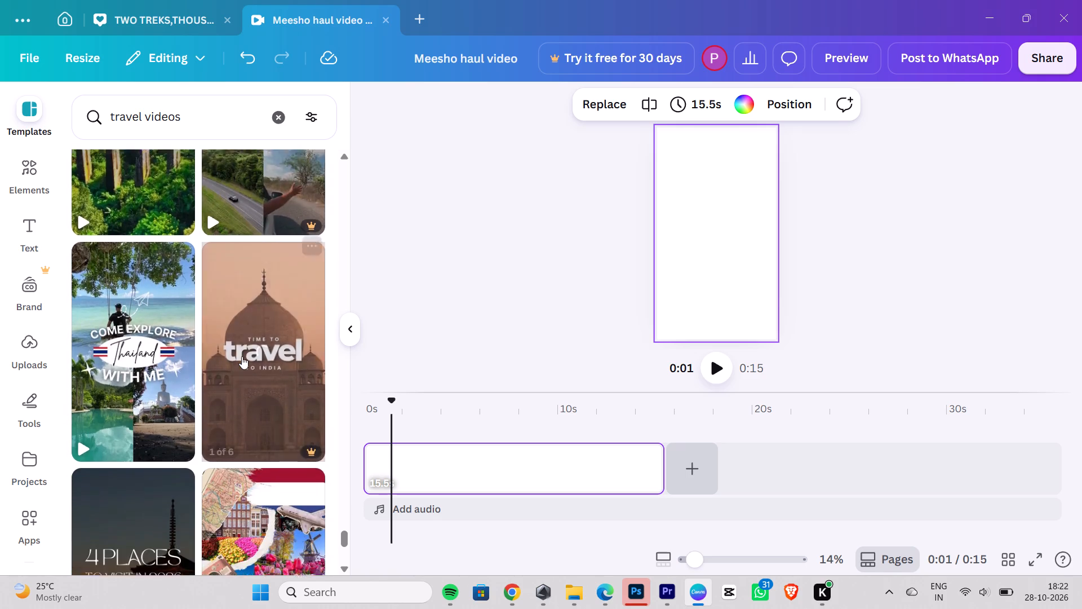
scroll(242, 356, down, 7)
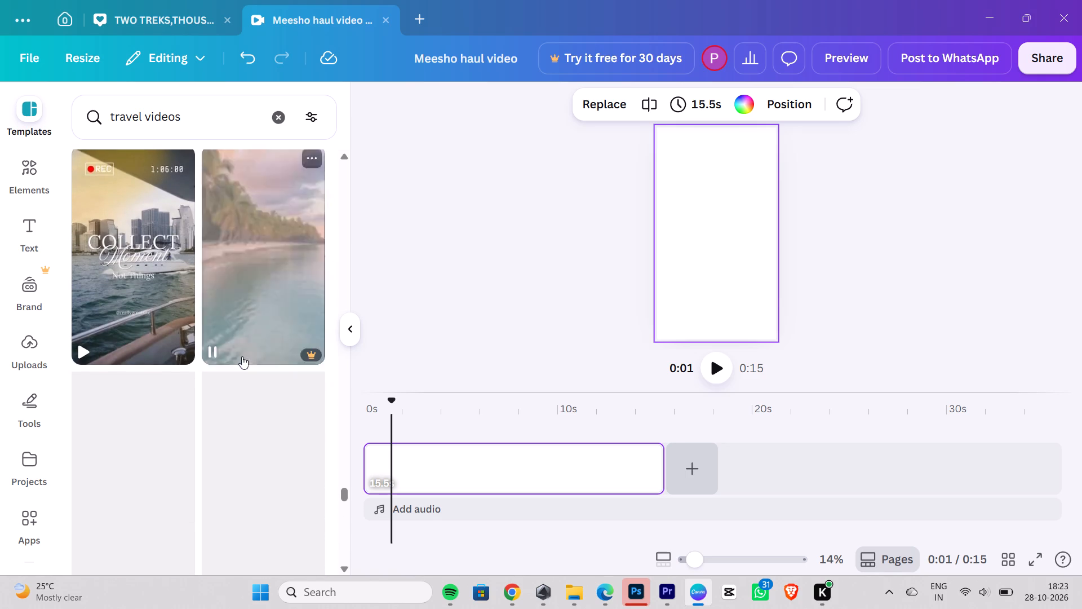
scroll(240, 283, down, 2)
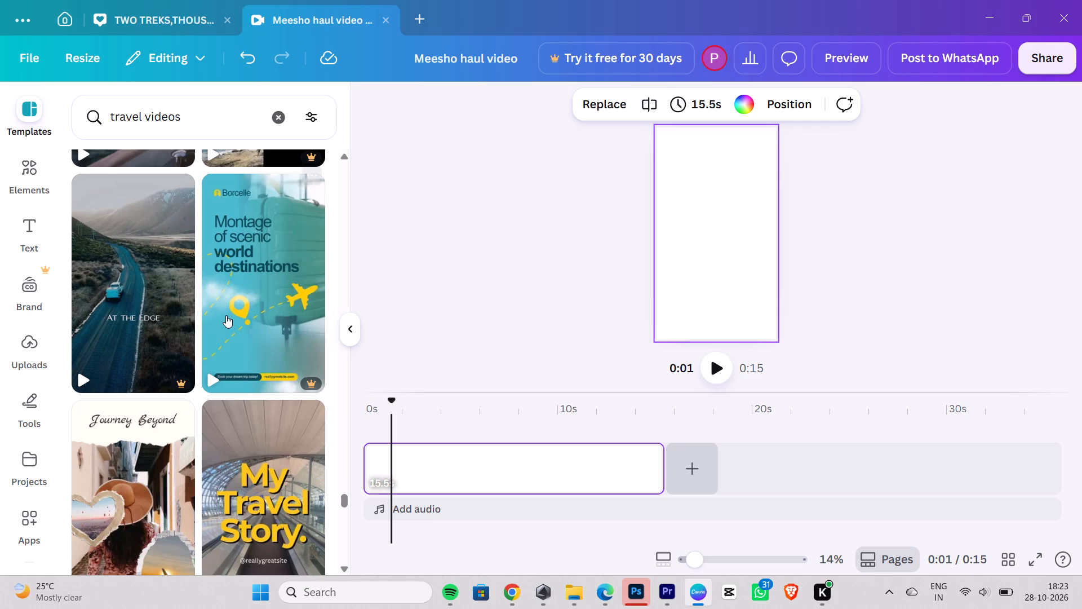
scroll(218, 346, down, 5)
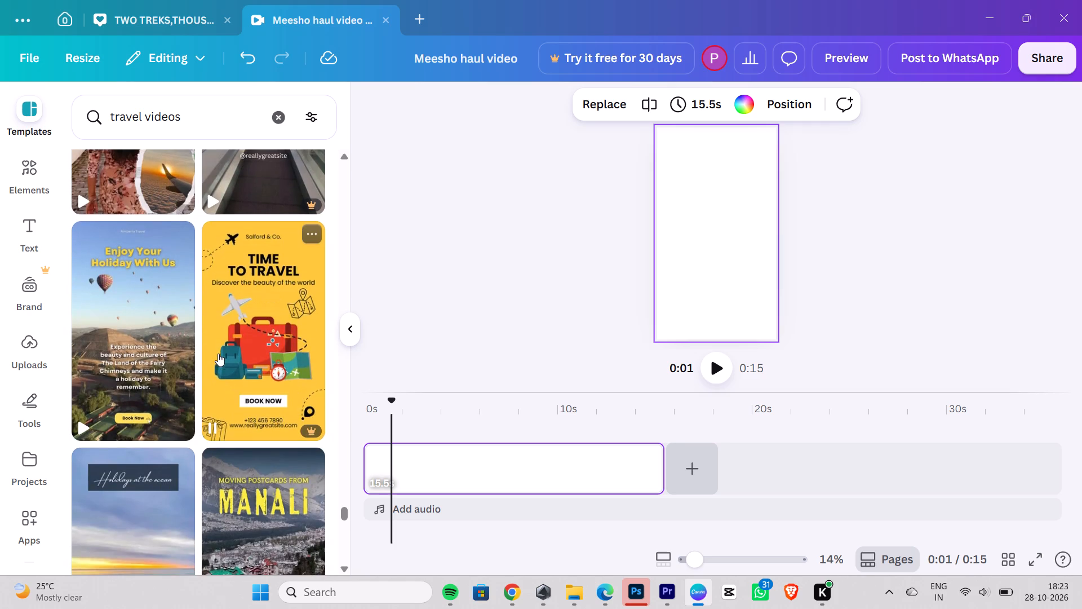
scroll(239, 368, down, 5)
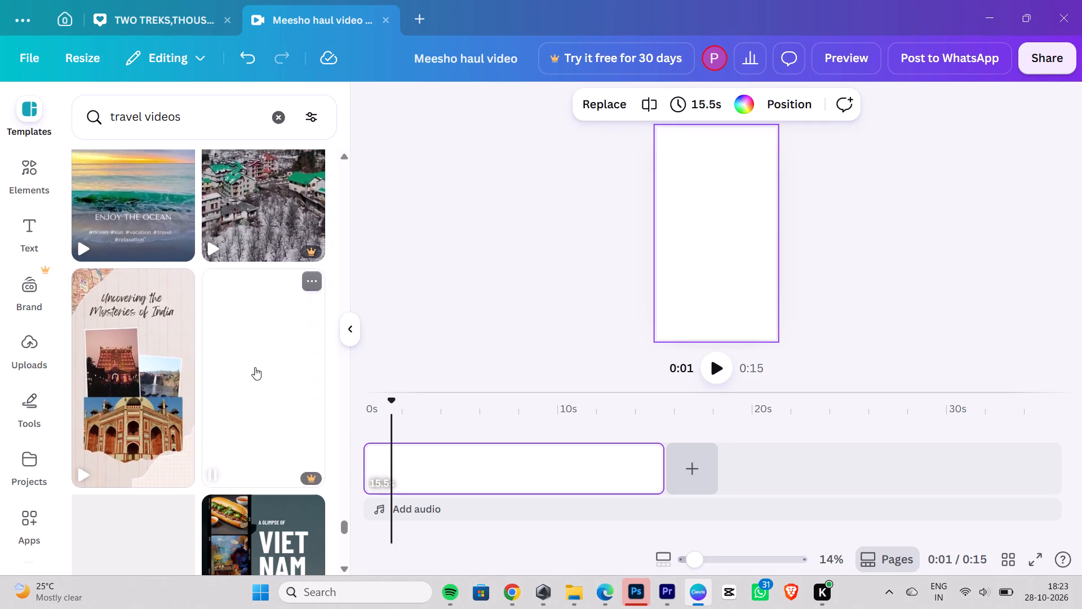
scroll(255, 368, down, 1)
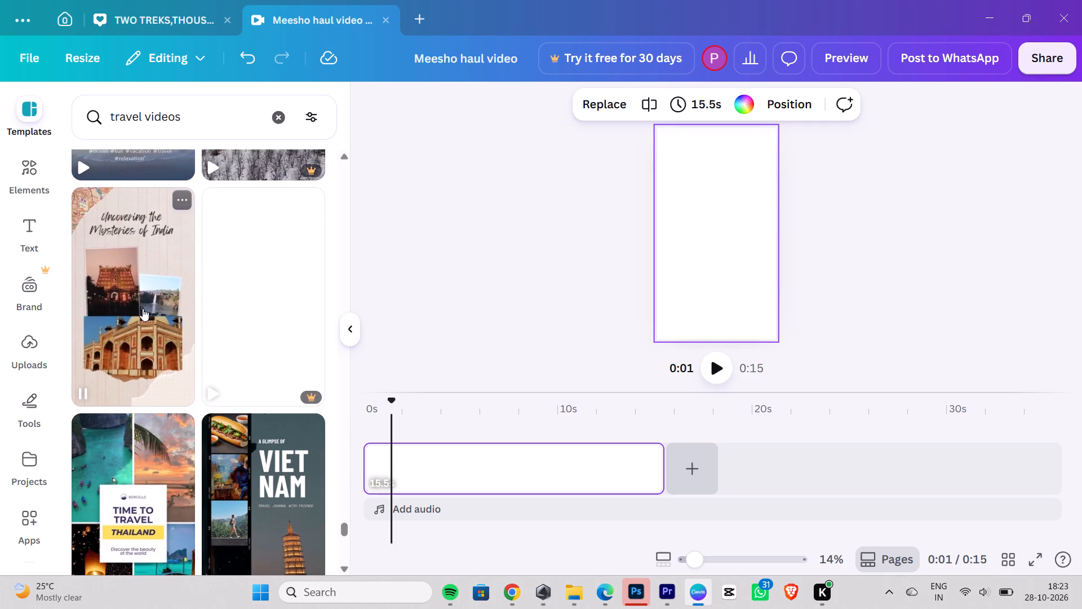
scroll(142, 311, down, 3)
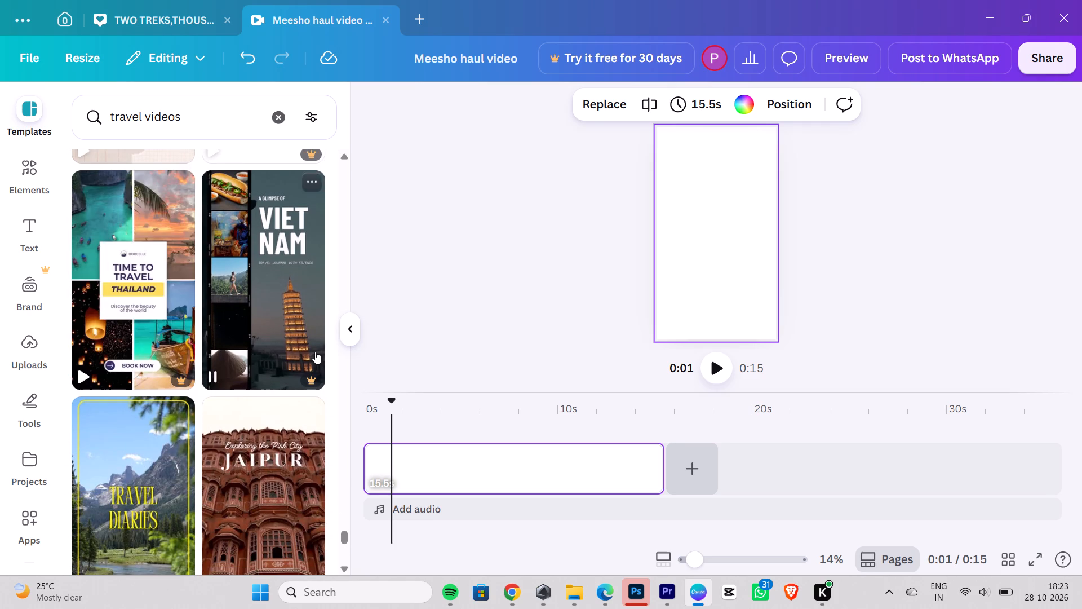
scroll(316, 352, down, 5)
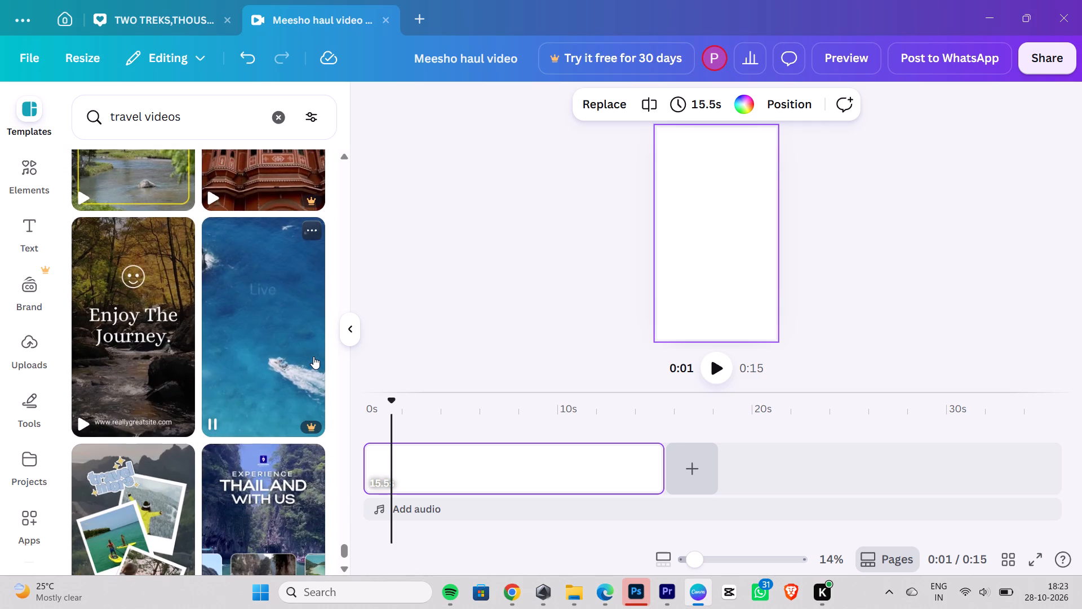
scroll(181, 338, down, 3)
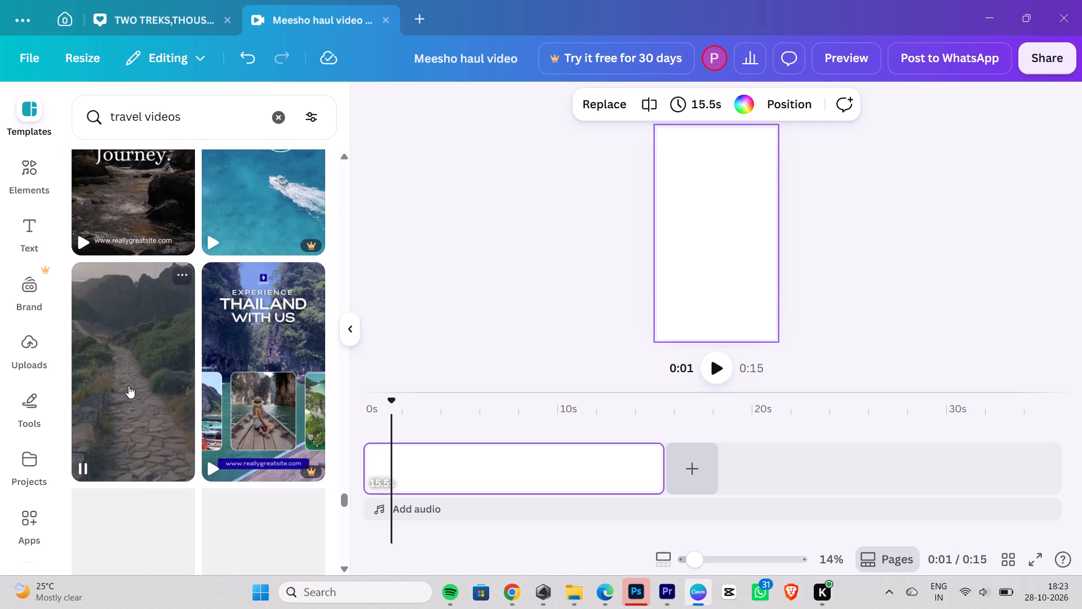
Apply the "Blue Green Illustration Collage Travel Mobile Video" template with three tilted photo frames over a stone path to the blank page.
drag(125, 394, 641, 189)
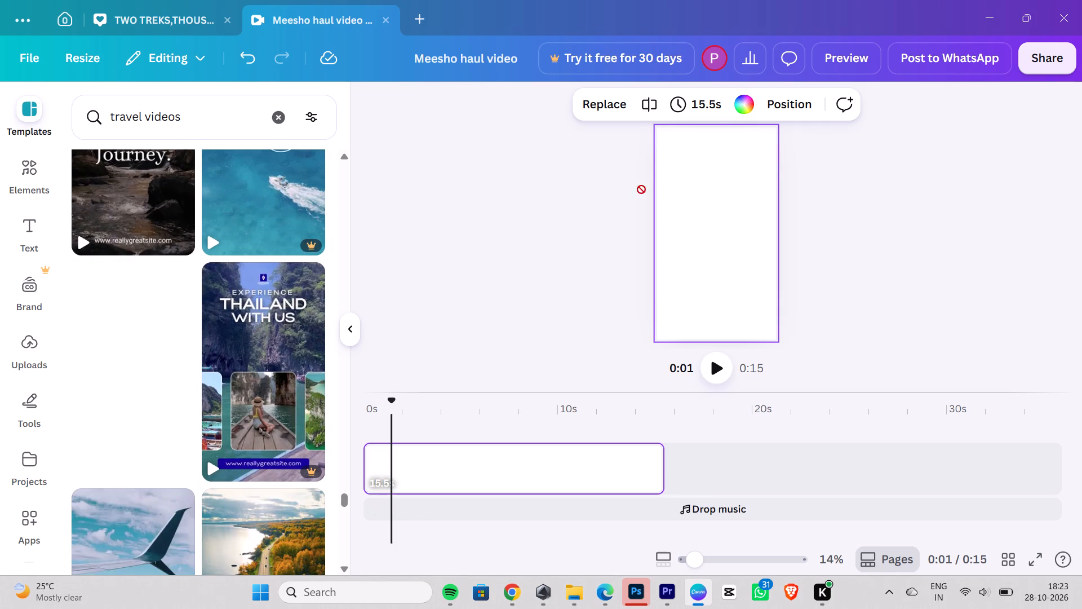
drag(641, 189, 720, 271)
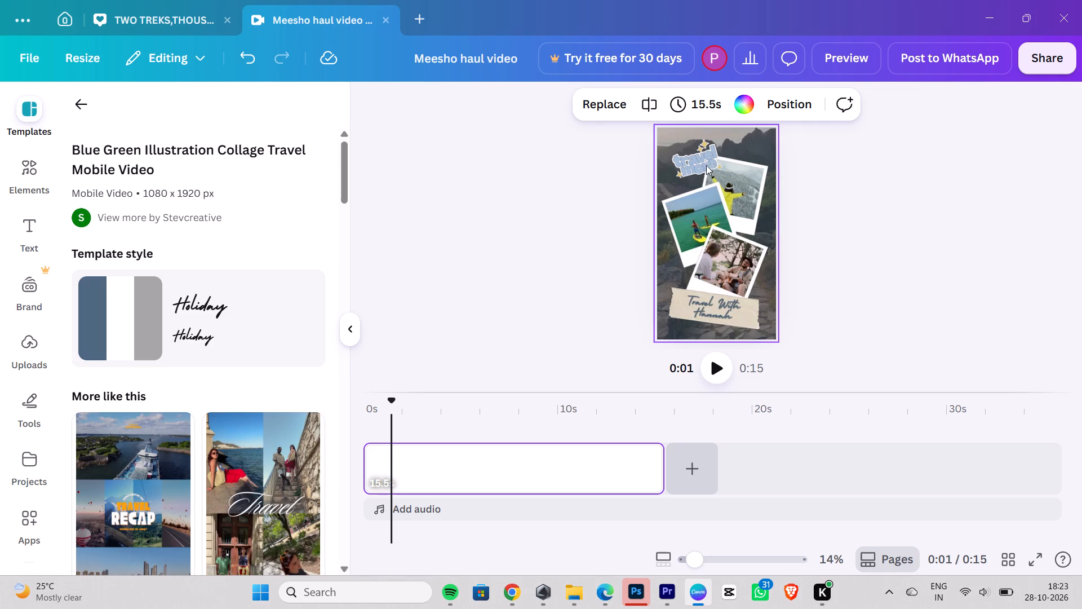
click(845, 193)
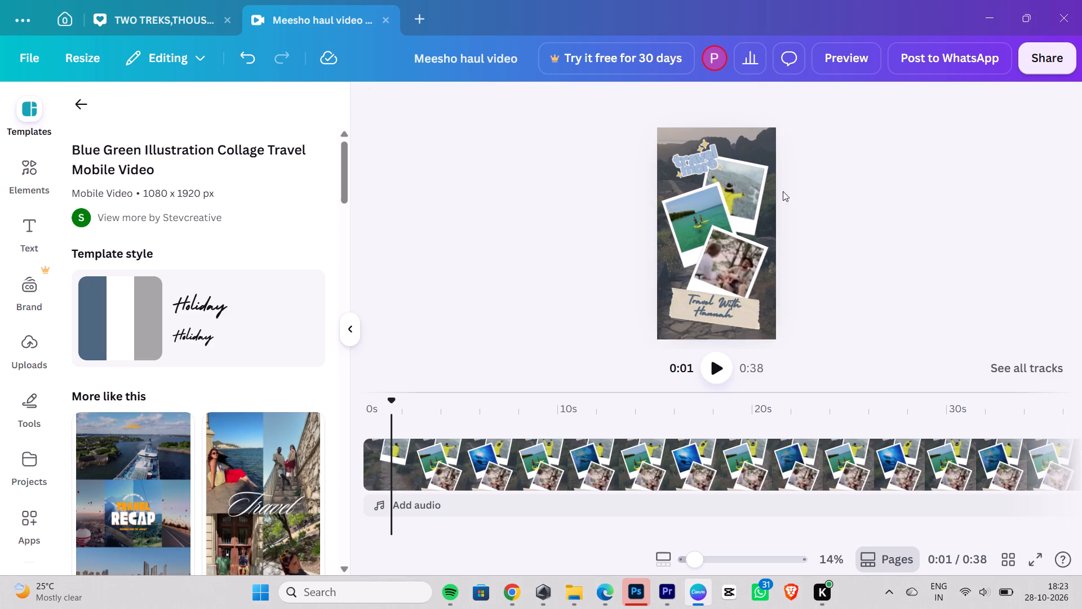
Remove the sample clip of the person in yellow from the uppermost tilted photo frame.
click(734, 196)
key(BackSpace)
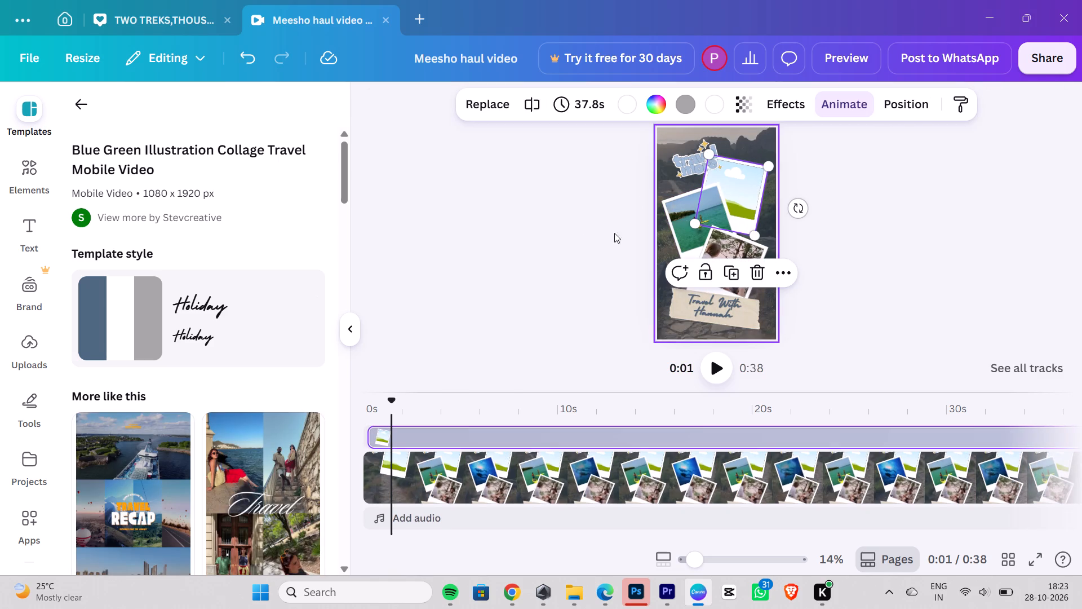
Upload the mountain-trail hiker video "f1bd309f81e181a72ce1898176c954b7_720w (2)" from the Downloads folder.
click(80, 102)
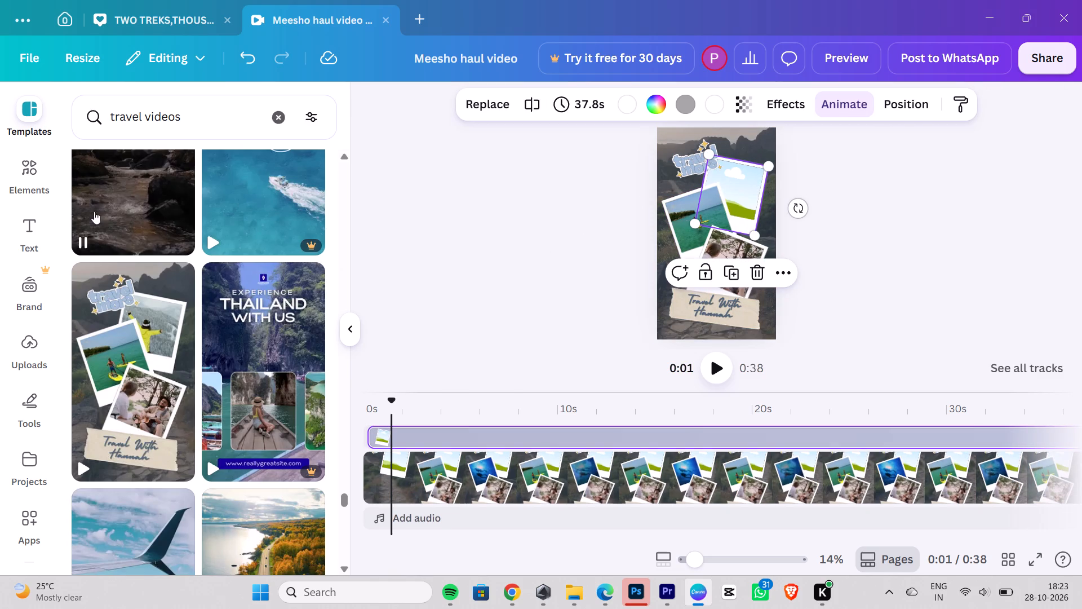
click(11, 342)
key(ctrl+i)
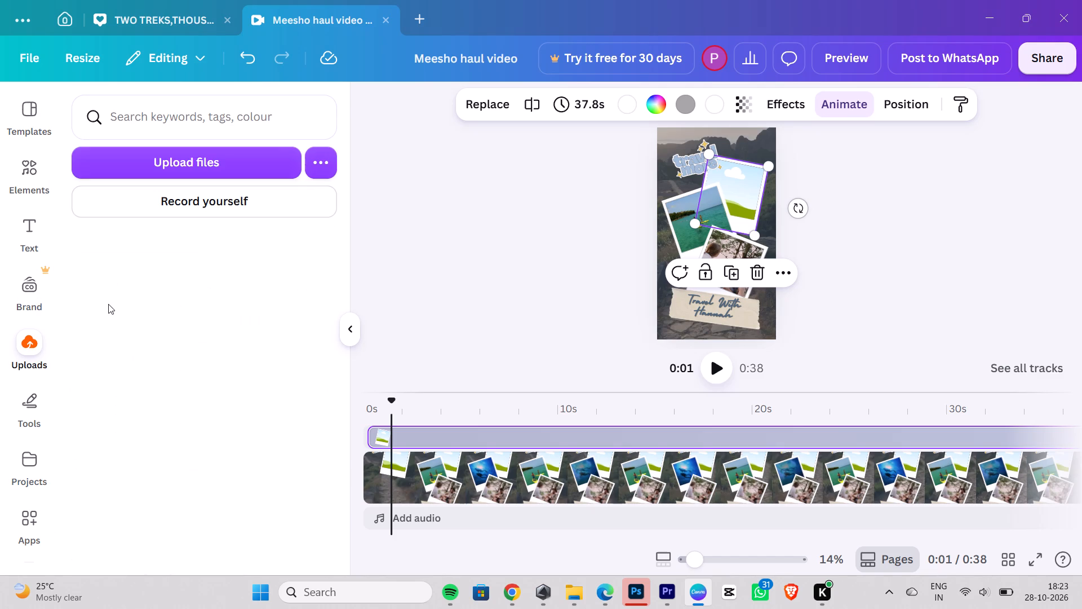
click(214, 164)
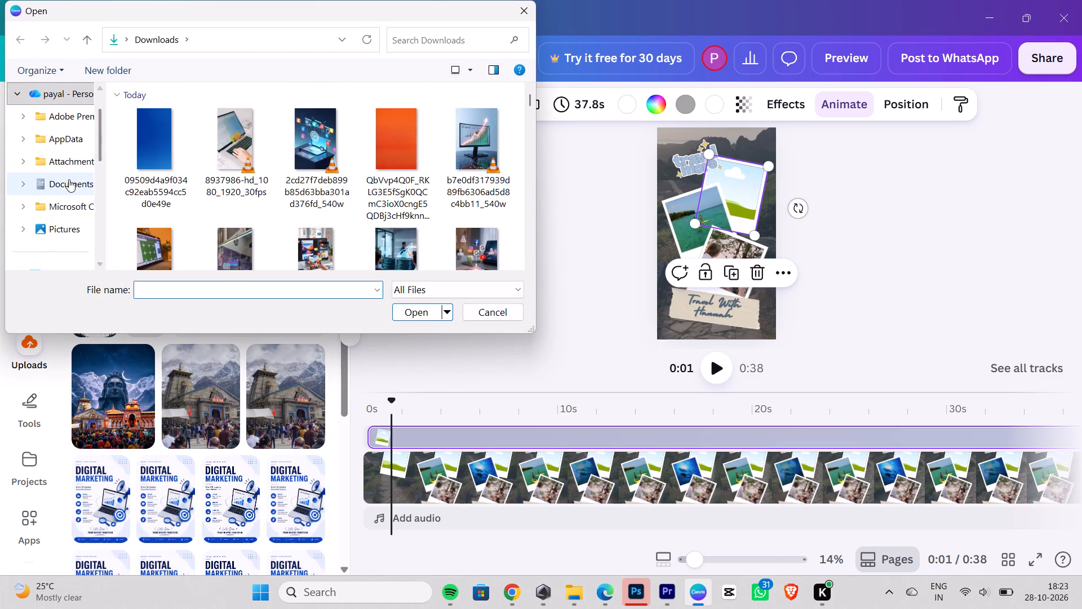
scroll(69, 179, down, 2)
click(64, 187)
scroll(450, 177, down, 1)
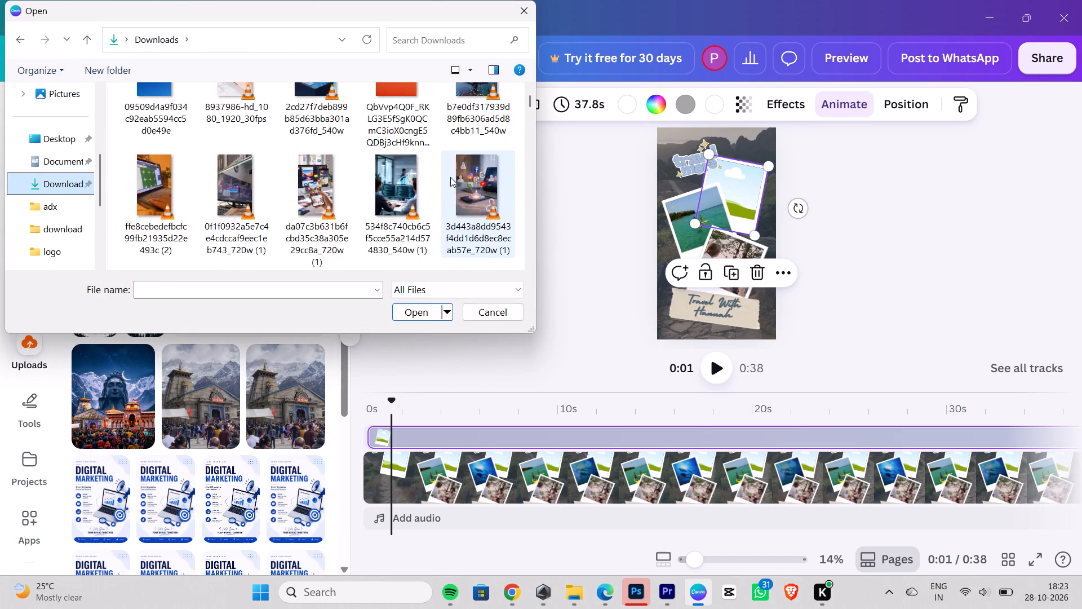
scroll(450, 177, down, 1)
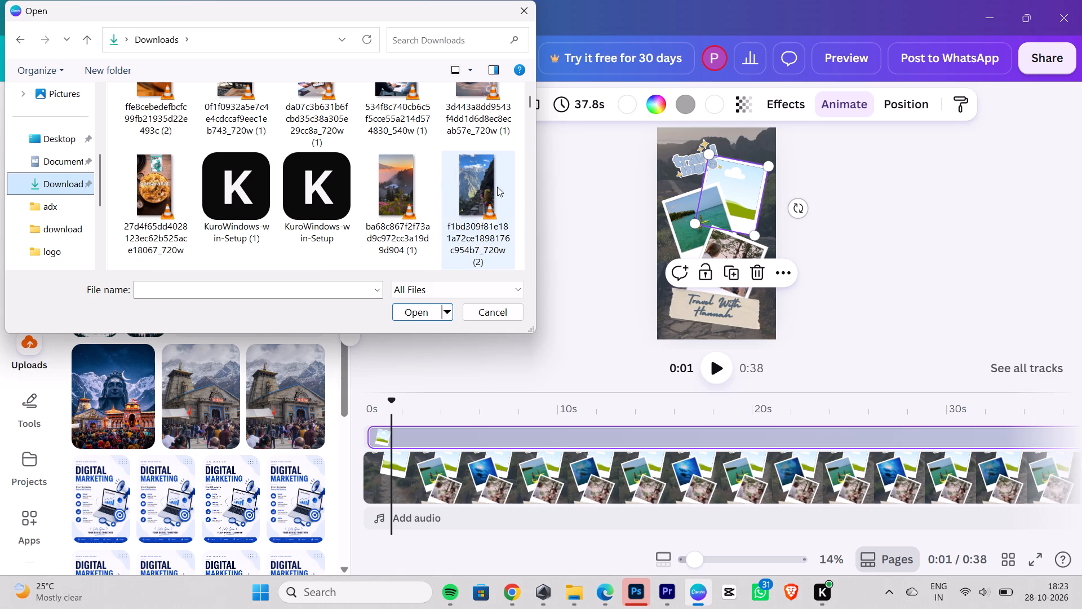
click(473, 190)
click(412, 317)
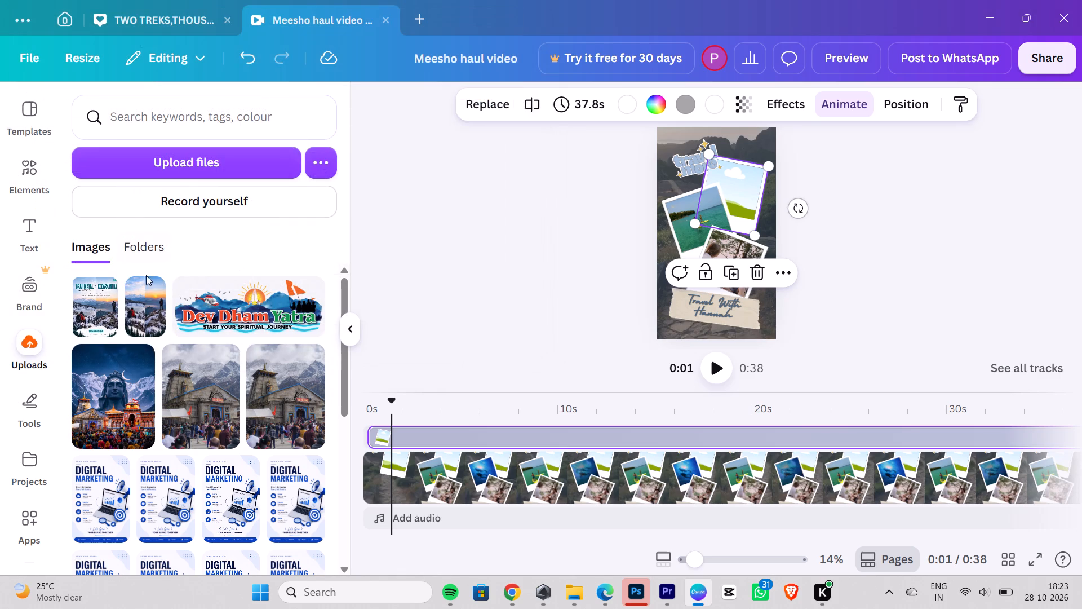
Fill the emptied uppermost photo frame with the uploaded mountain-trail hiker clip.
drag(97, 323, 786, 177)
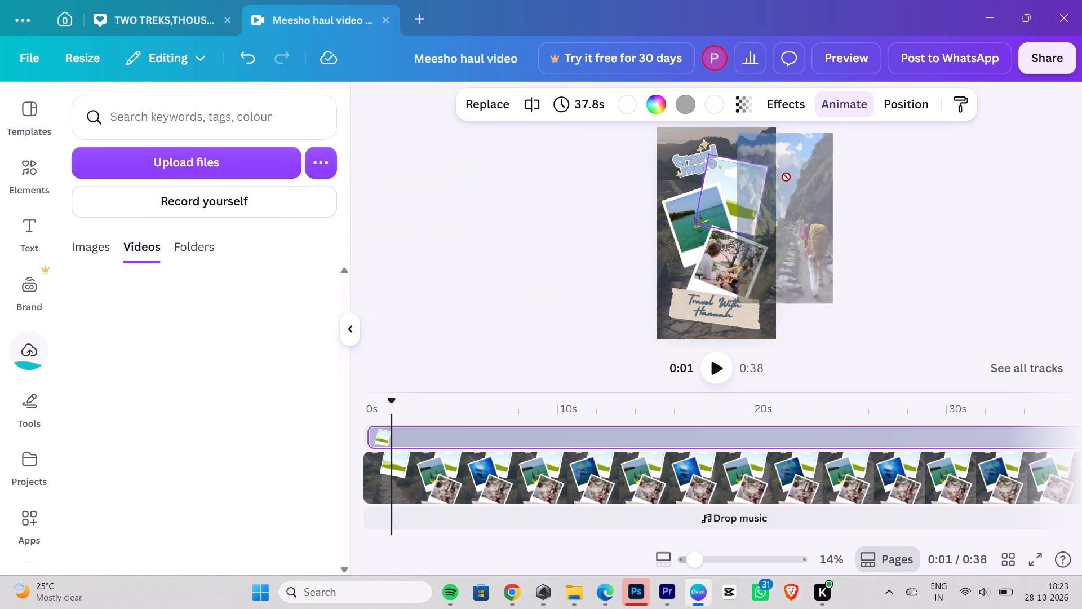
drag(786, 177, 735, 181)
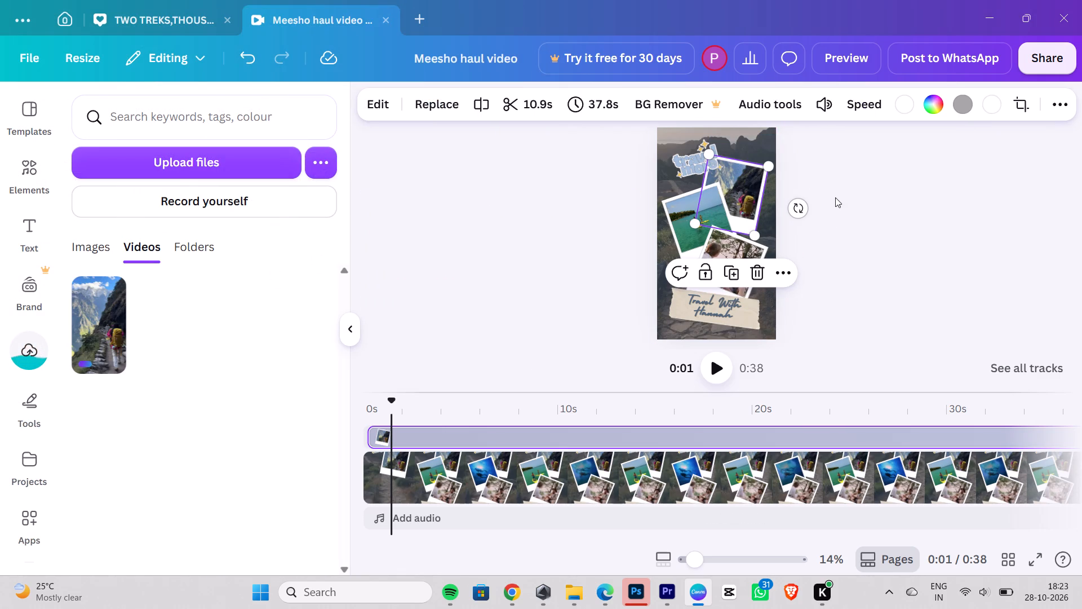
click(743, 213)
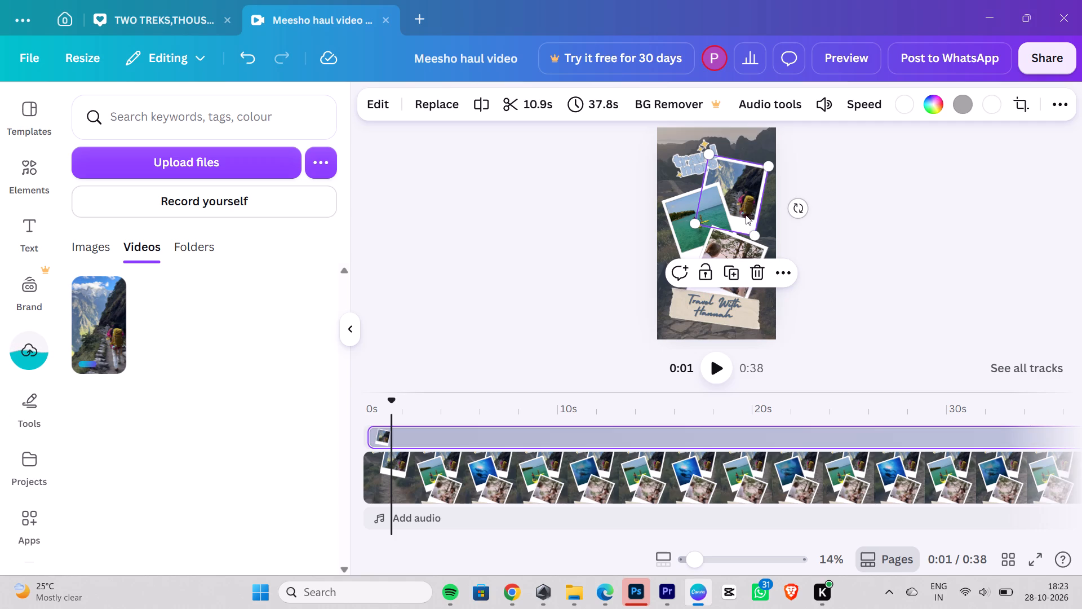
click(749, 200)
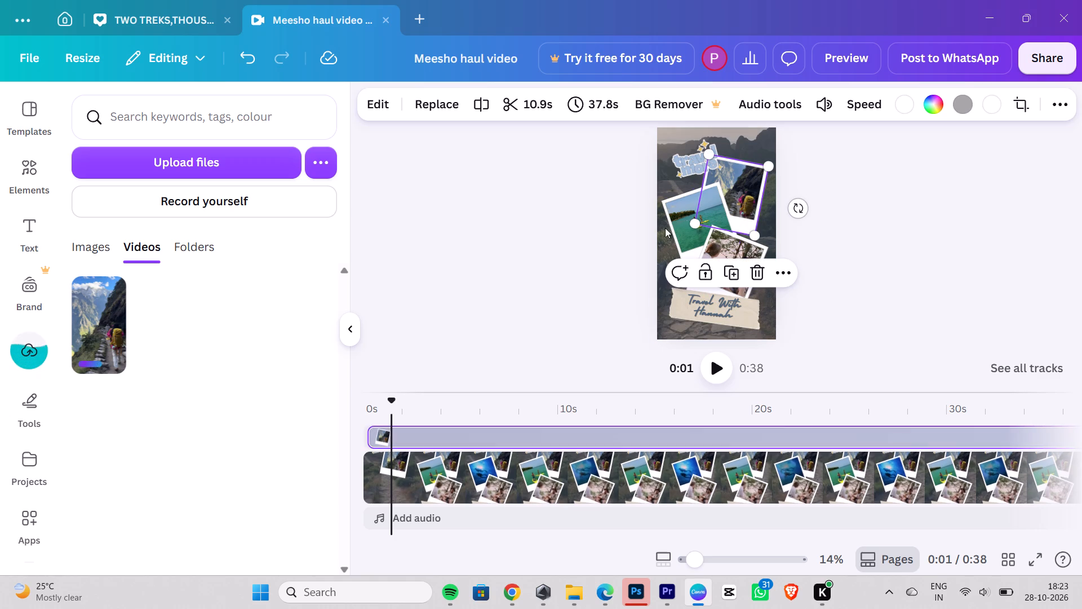
click(255, 302)
click(214, 162)
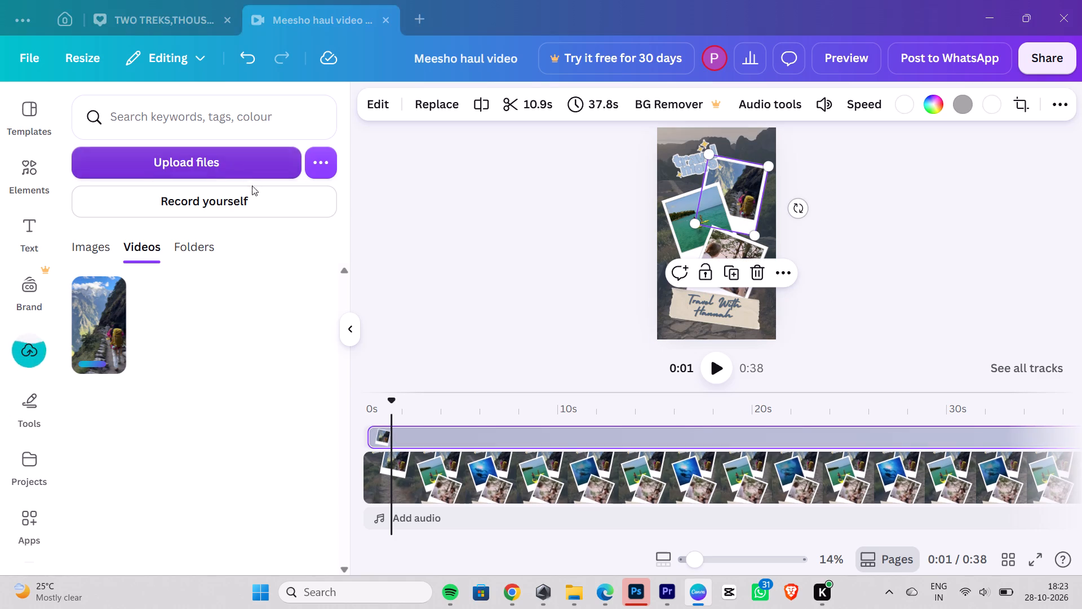
scroll(375, 201, down, 6)
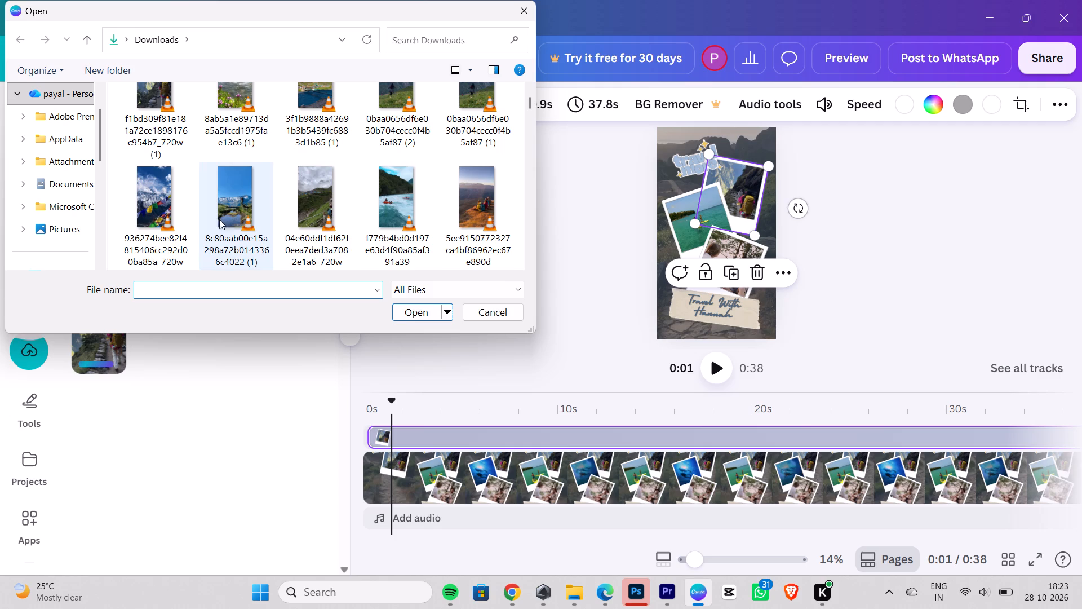
click(480, 191)
click(411, 313)
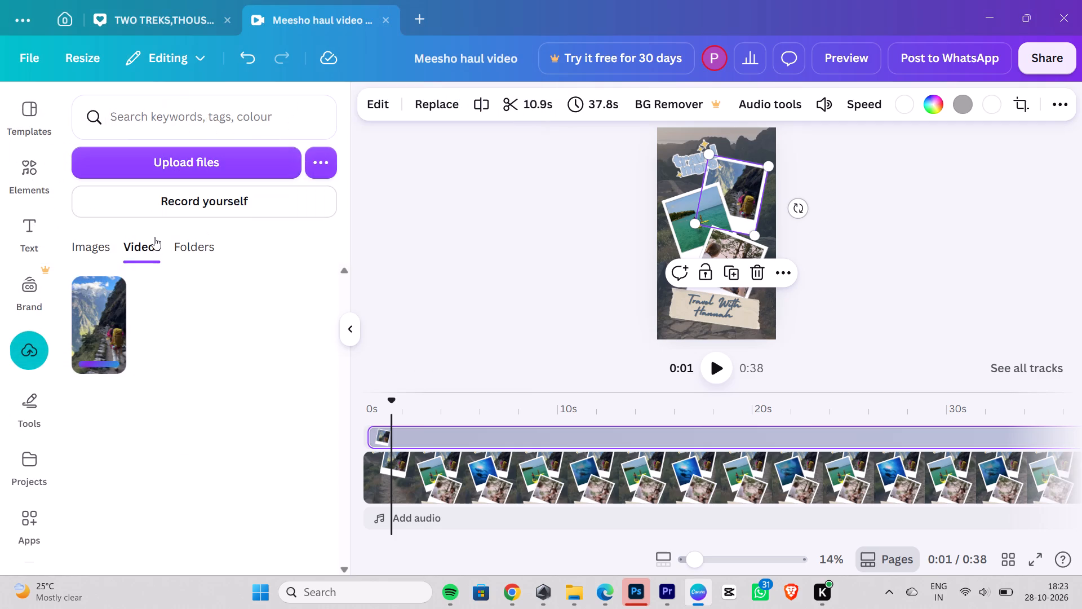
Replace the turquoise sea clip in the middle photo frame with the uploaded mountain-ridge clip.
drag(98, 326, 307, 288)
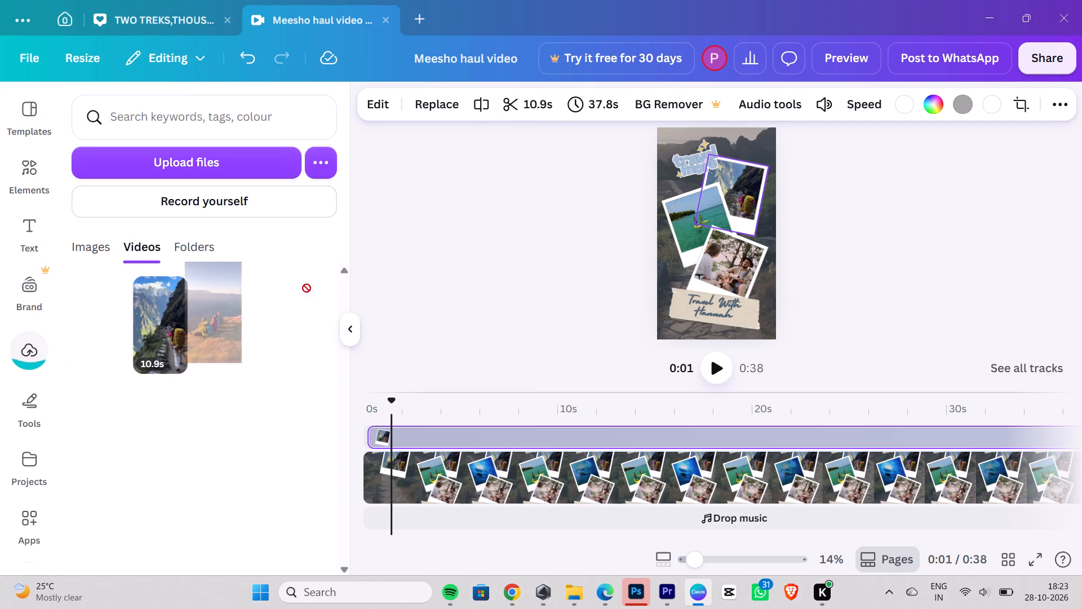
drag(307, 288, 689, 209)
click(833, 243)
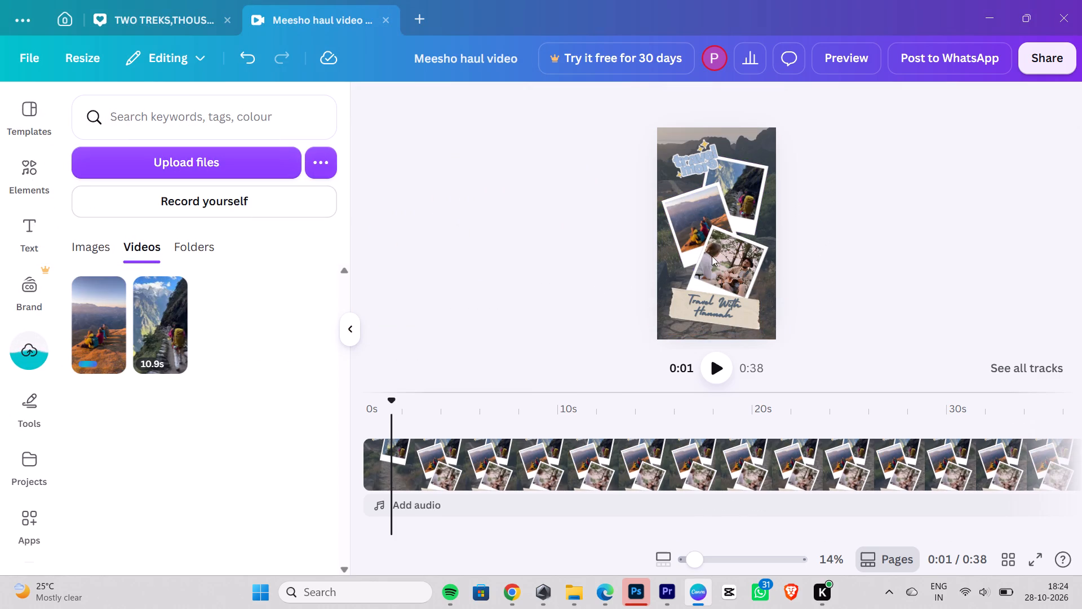
Upload the blue-sky snowy mountain and temple video "0f40dd0a24d924d1056cc0abccc4dbfe (3)" from the Downloads folder.
click(713, 271)
click(218, 161)
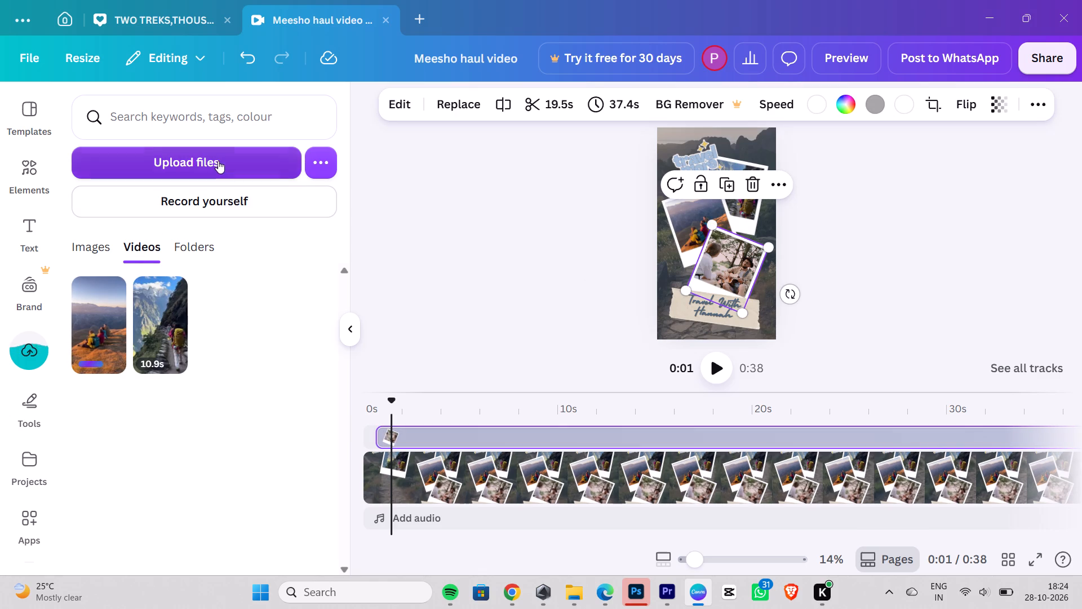
scroll(361, 173, down, 10)
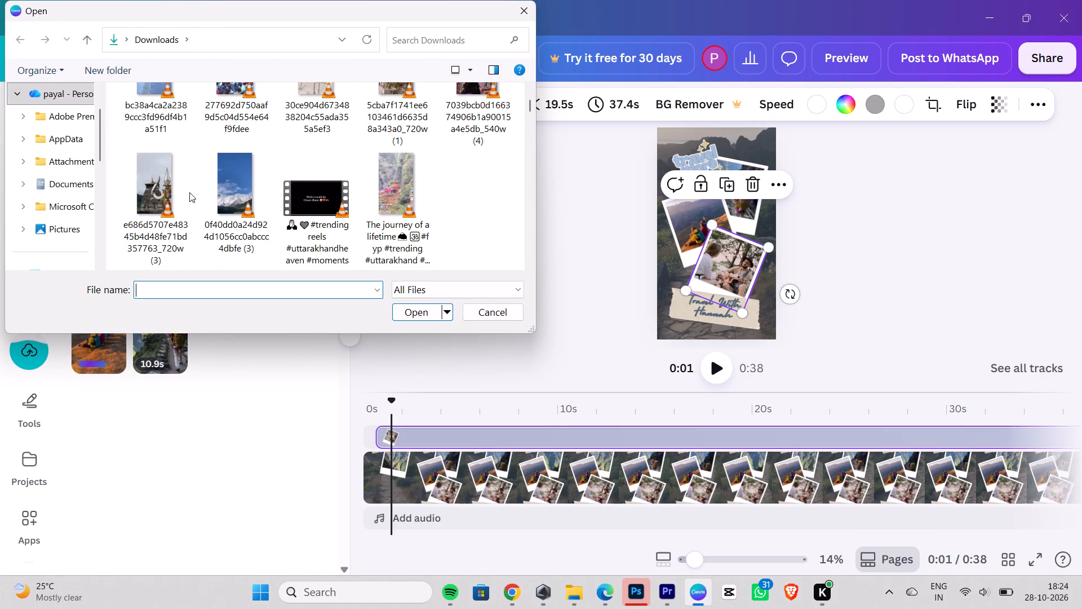
click(243, 196)
click(413, 310)
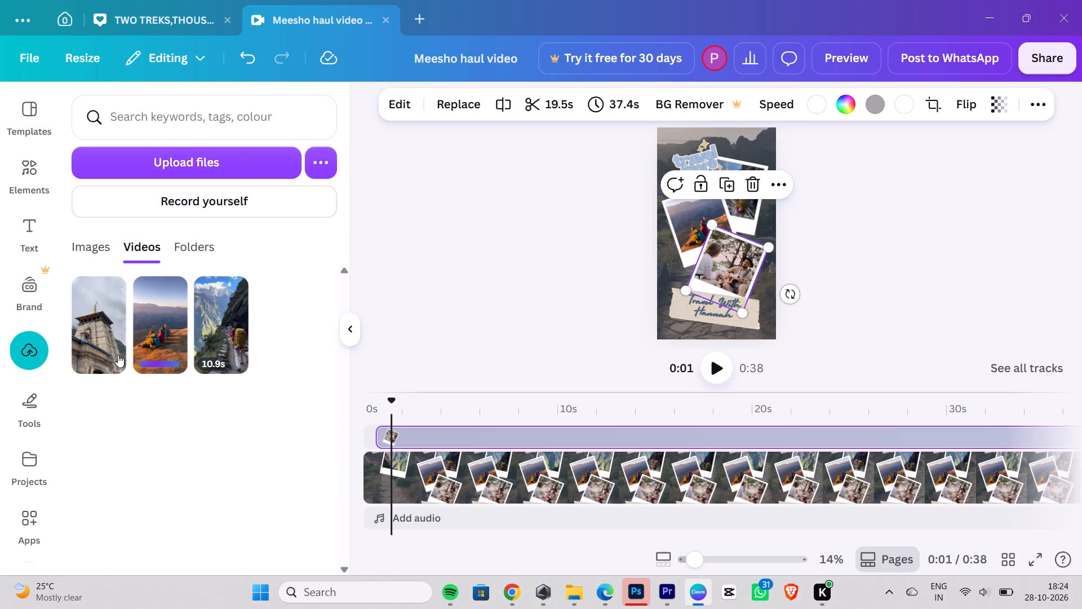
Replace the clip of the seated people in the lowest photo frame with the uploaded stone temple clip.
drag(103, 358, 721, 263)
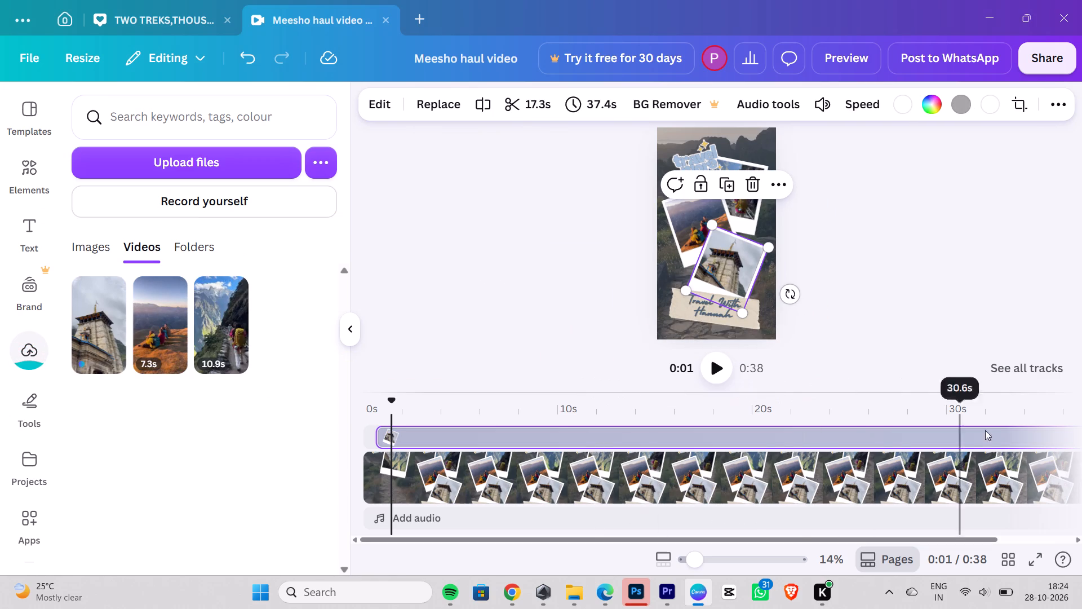
Play the collage video full screen to check the three replaced clips, and return to the editor.
click(1031, 549)
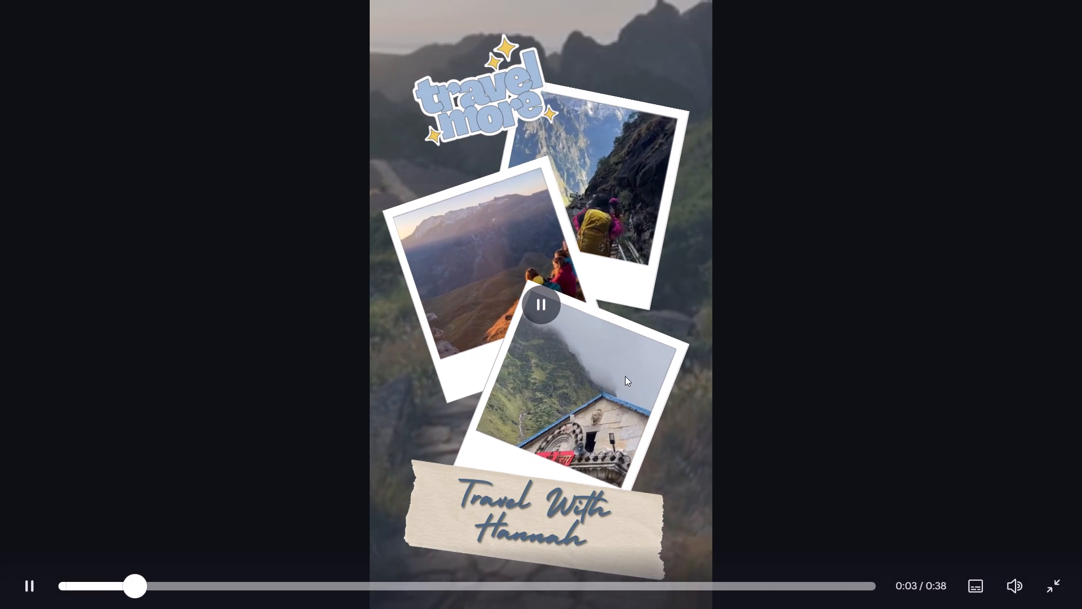
click(1046, 581)
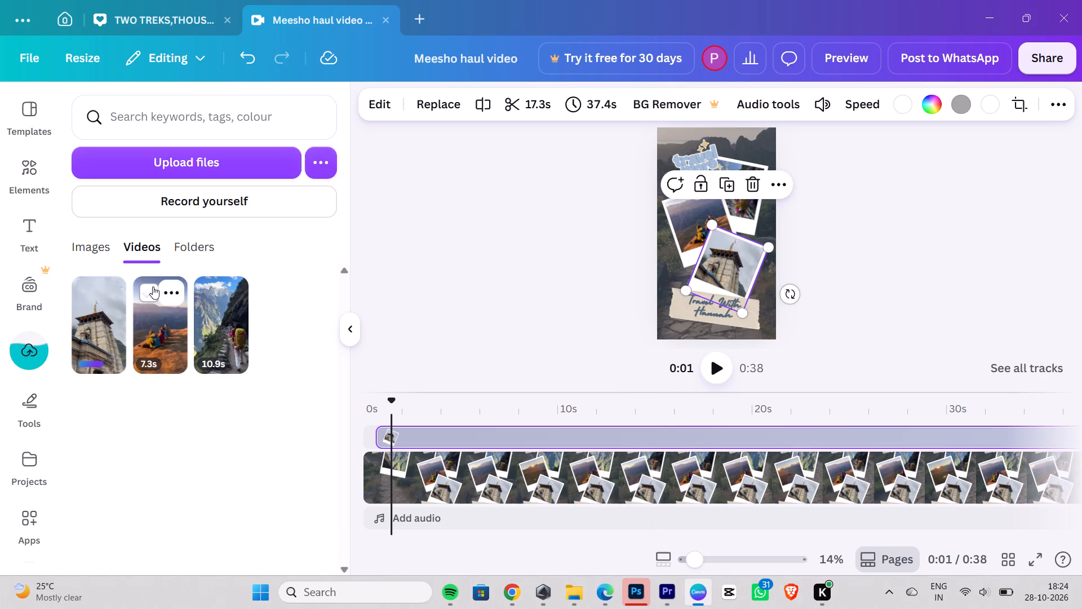
Look through the travel video templates again, and start a new template search beginning with "travel".
click(22, 113)
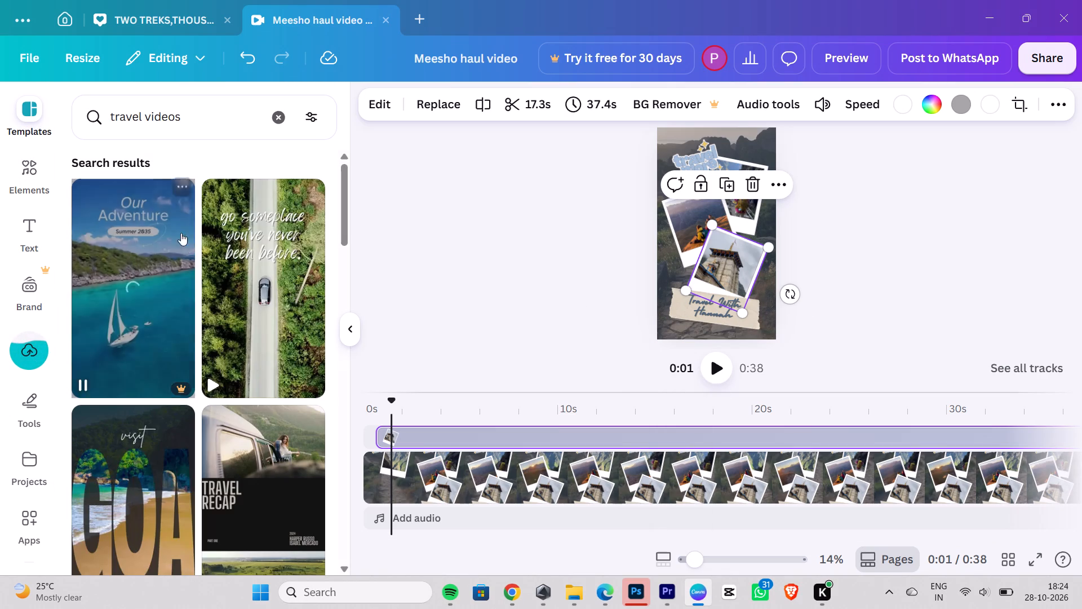
scroll(207, 322, down, 5)
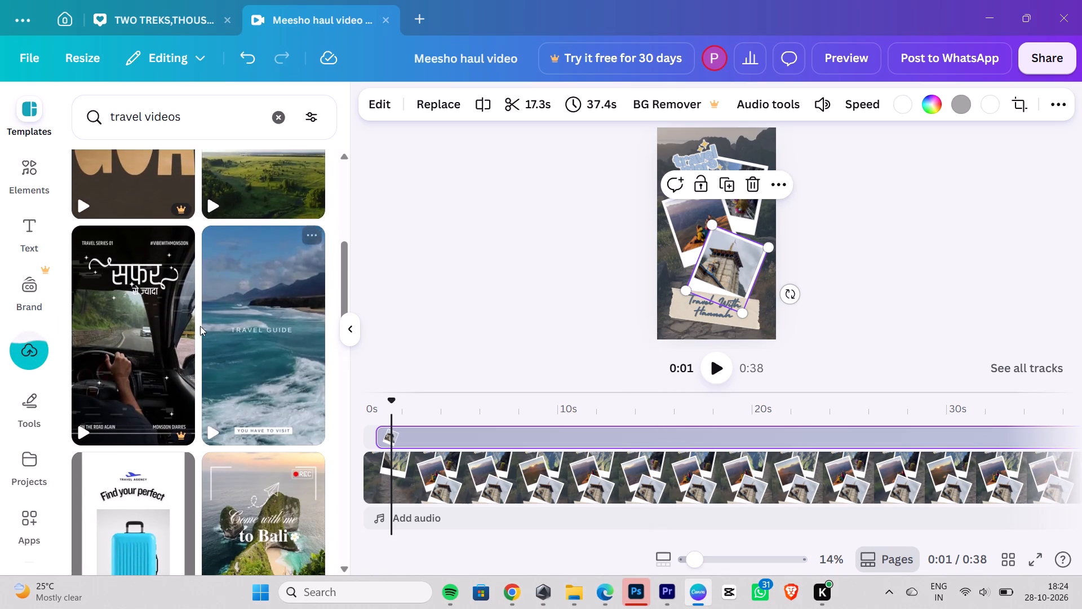
scroll(200, 326, down, 6)
click(193, 116)
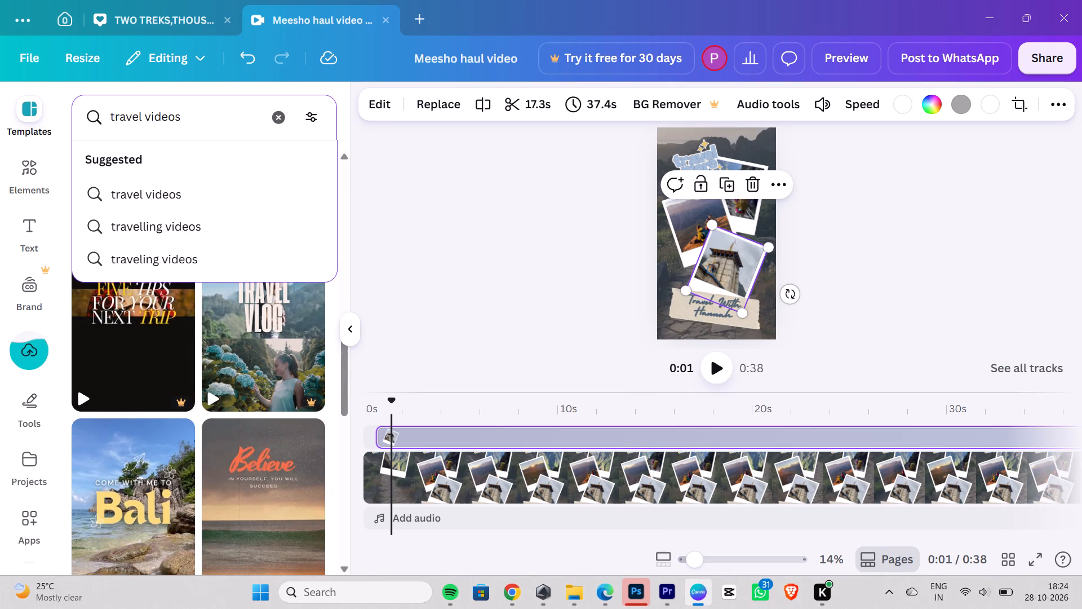
click(274, 109)
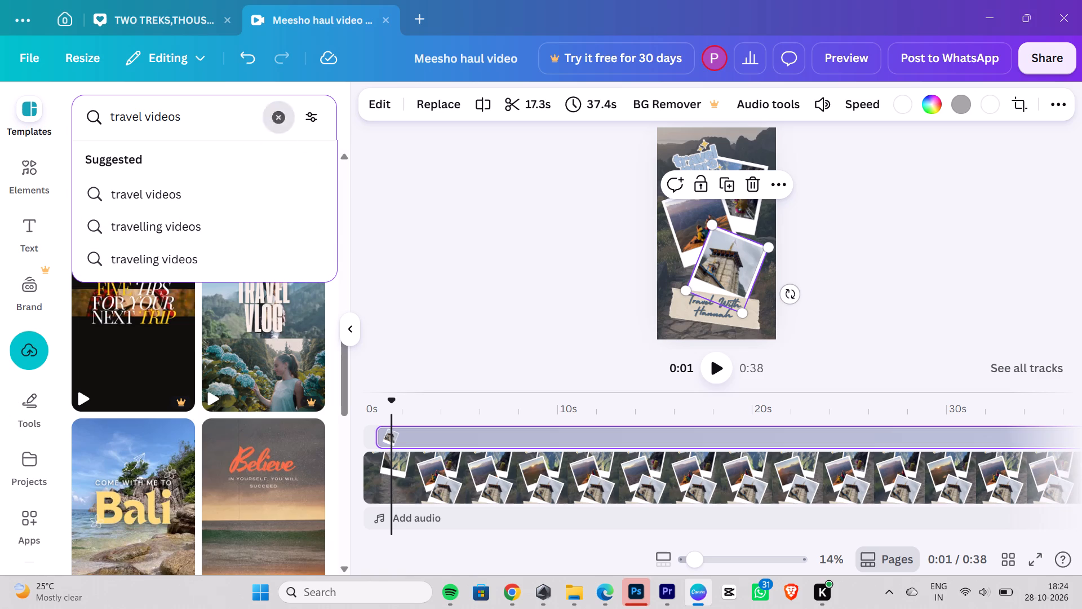
text(travel)
key(space)
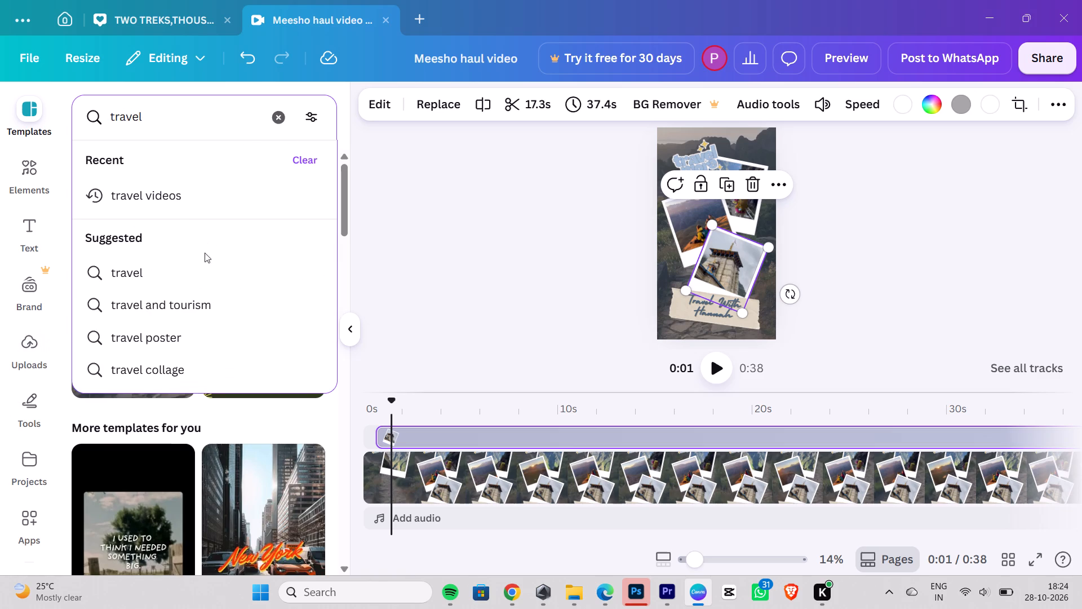
Search the templates for "travel collage".
click(176, 379)
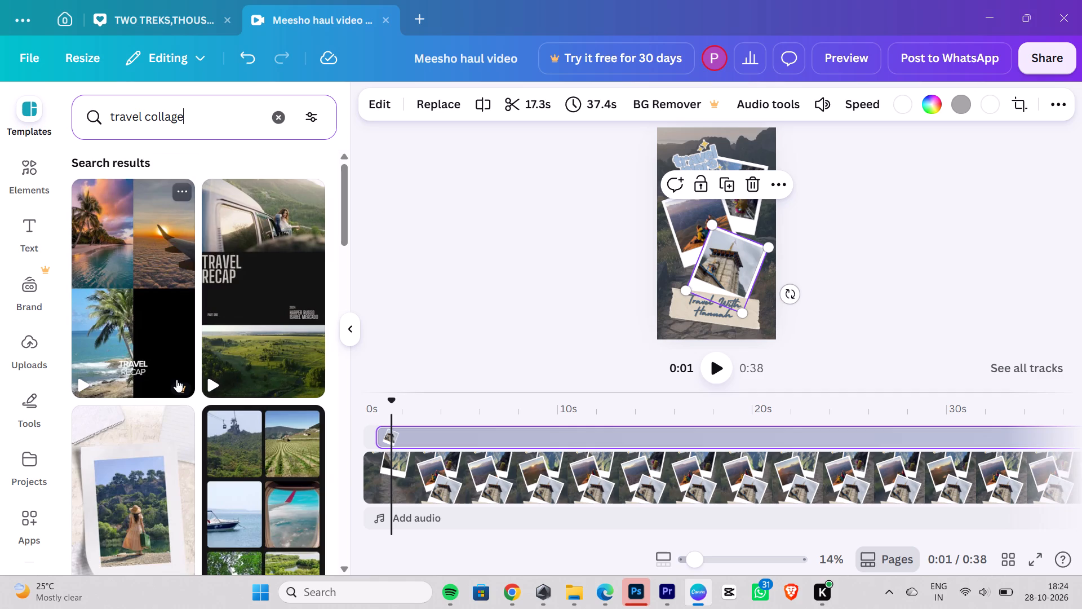
Delete all the photo frames, stickers and text from the old travel collage page, along with its stone-path background.
drag(873, 152, 440, 419)
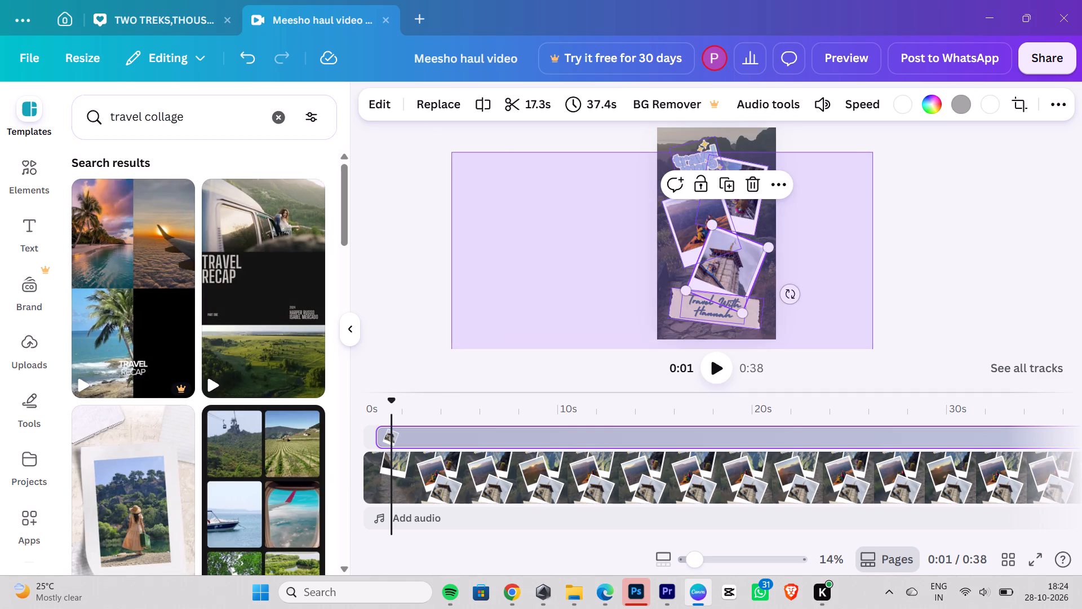
drag(440, 419, 440, 420)
key(BackSpace)
drag(901, 150, 345, 422)
key(BackSpace)
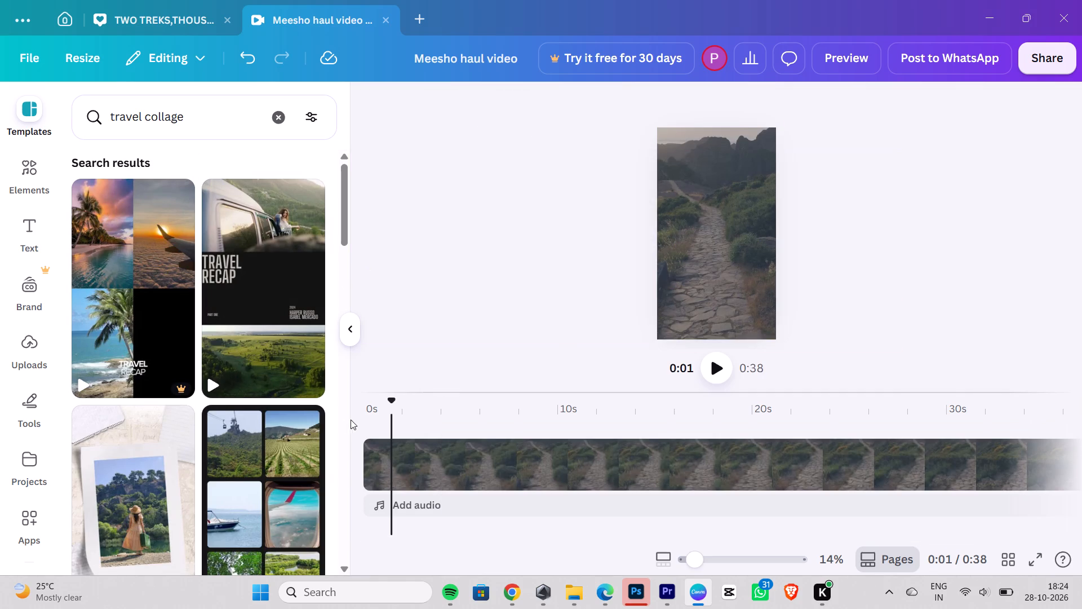
click(721, 261)
key(BackSpace)
Apply the Black White Minimalist Modern Photo Dump Collage template with the six-photo grid to the emptied page.
scroll(295, 367, down, 2)
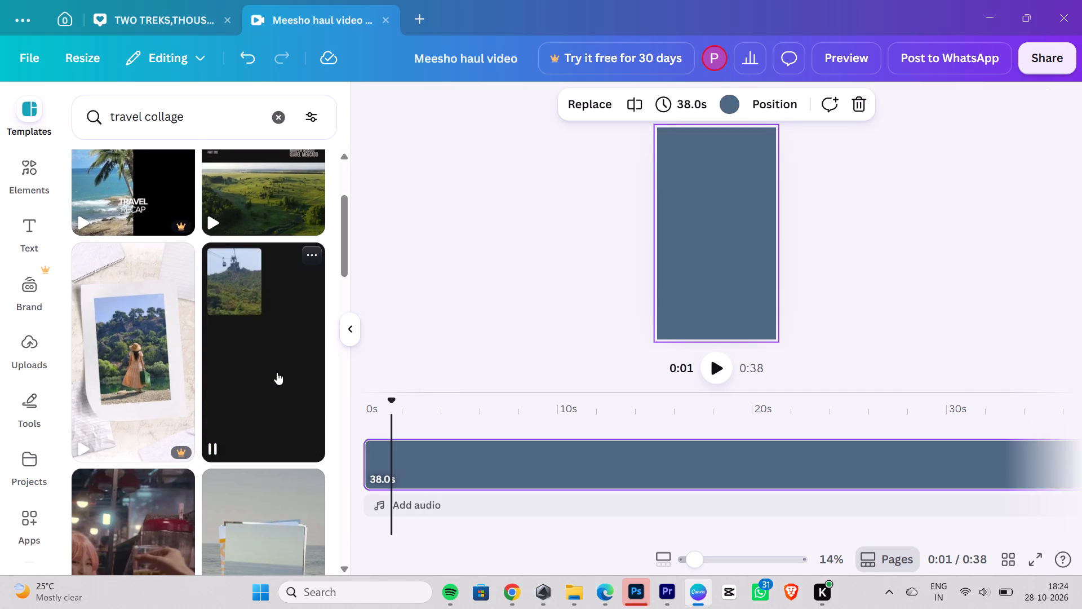
drag(275, 372, 717, 221)
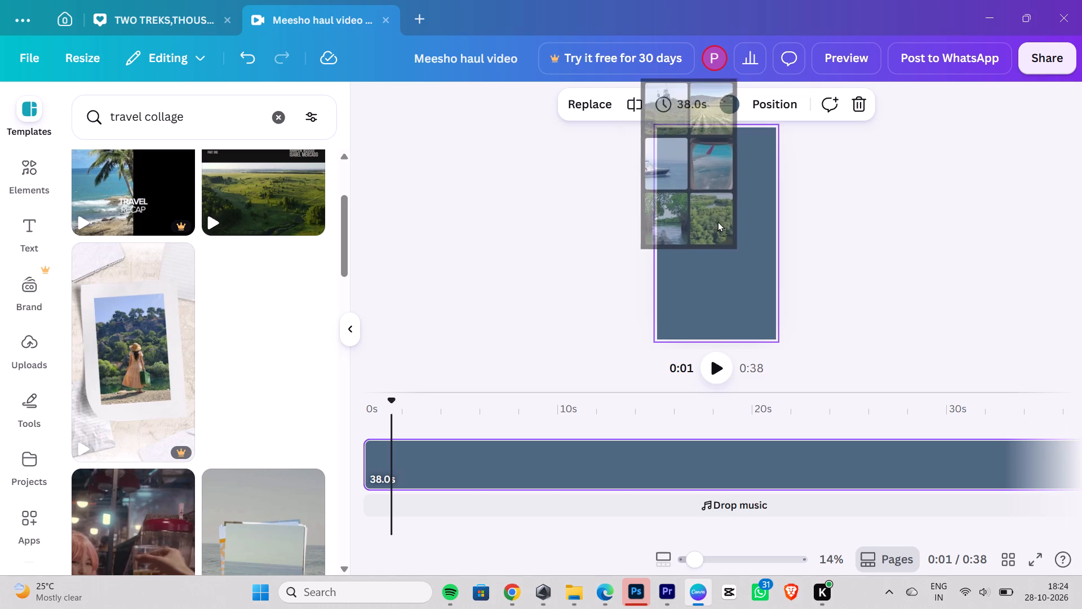
drag(717, 221, 740, 258)
click(861, 227)
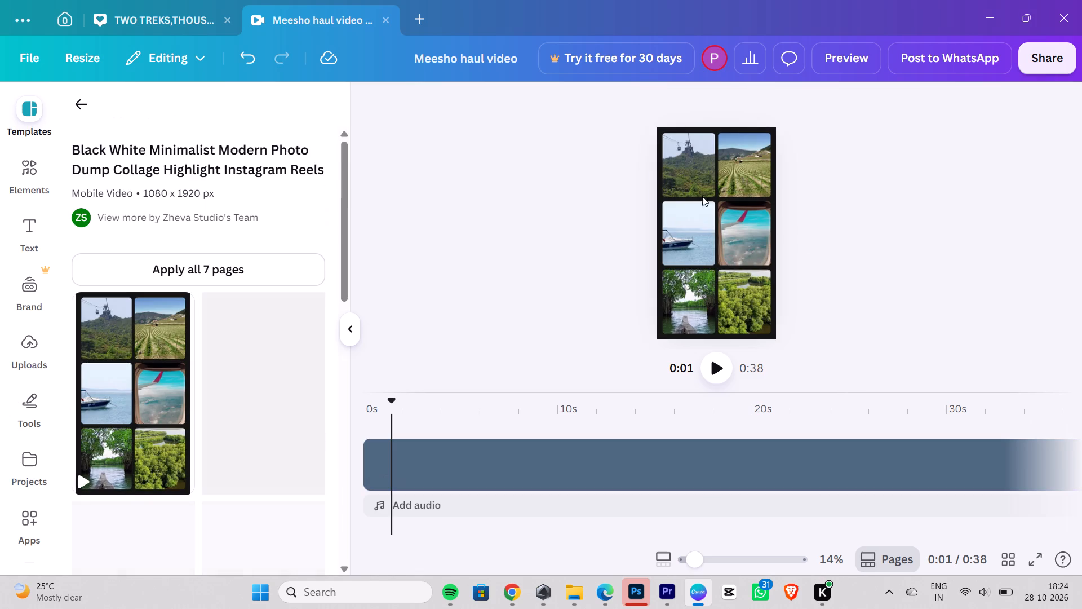
Replace the cable-car image in the grid's upper-left frame with the uploaded 17.3-second stone temple clip.
click(685, 165)
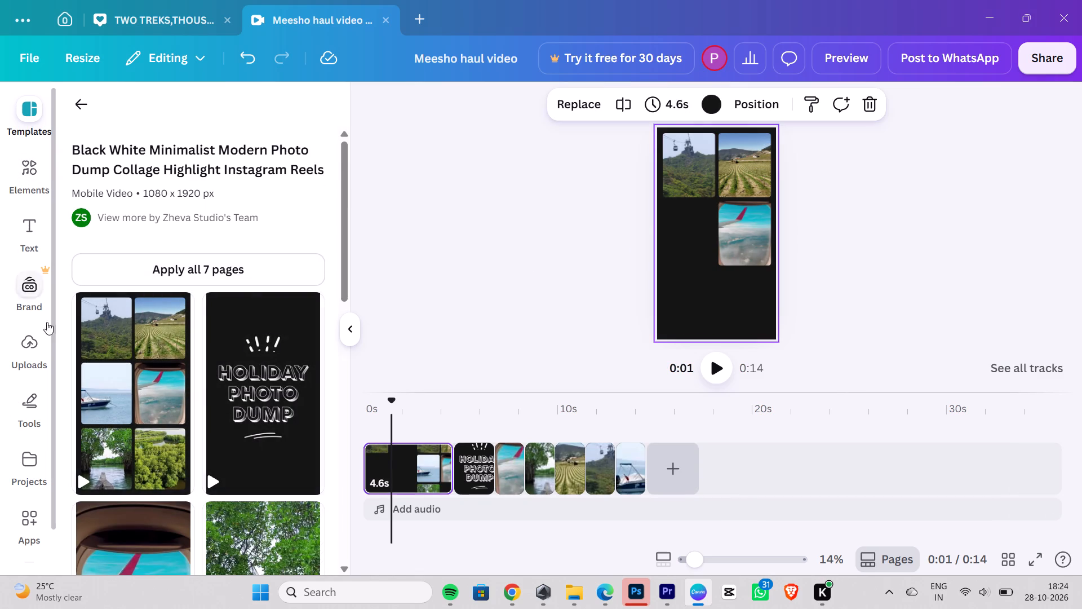
click(43, 350)
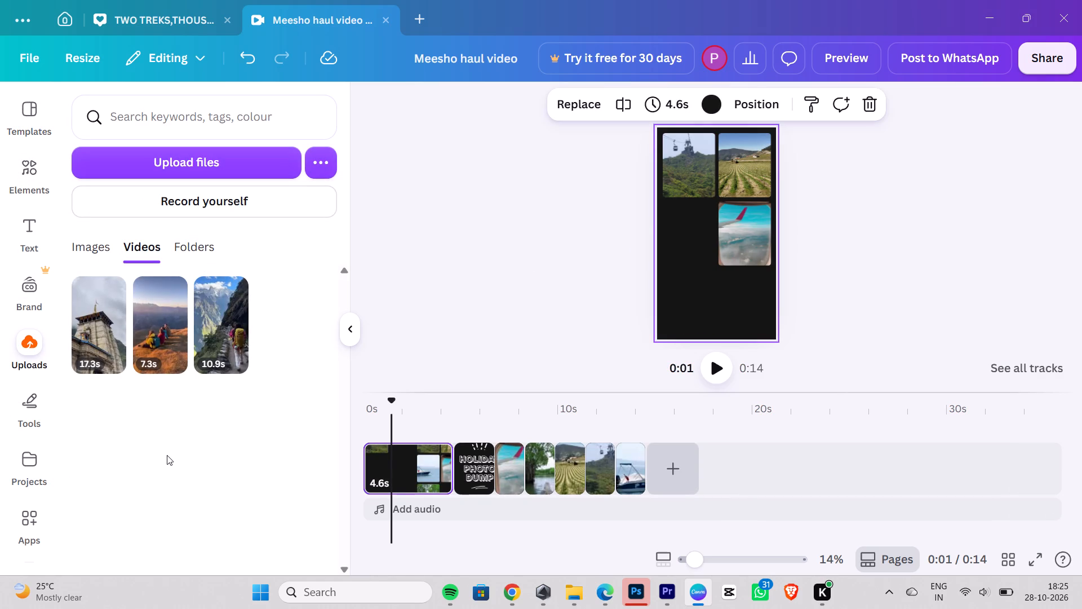
key(ctrl+i)
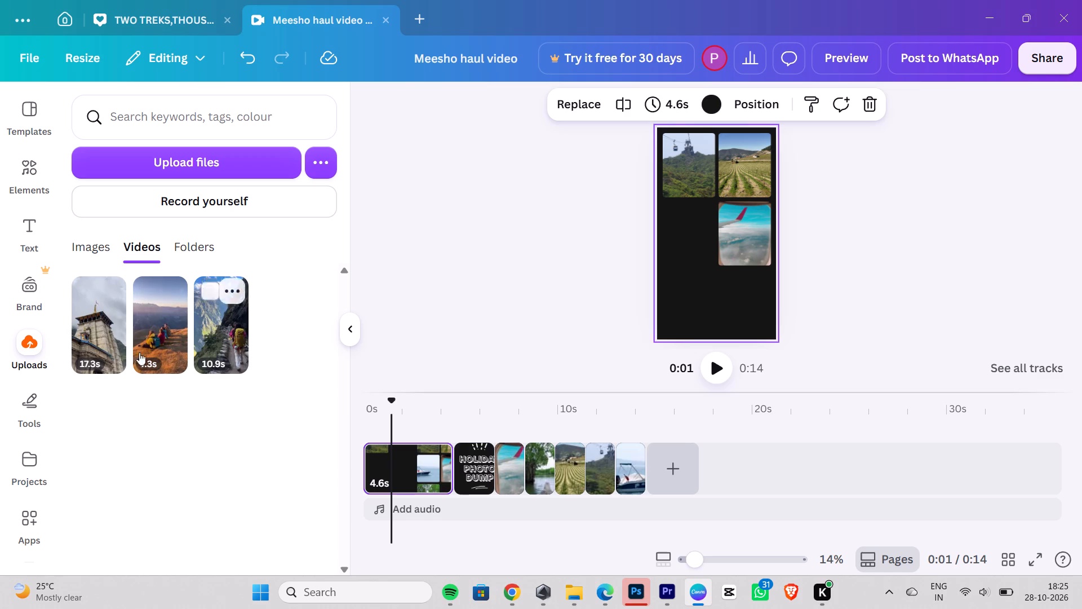
drag(104, 323, 654, 165)
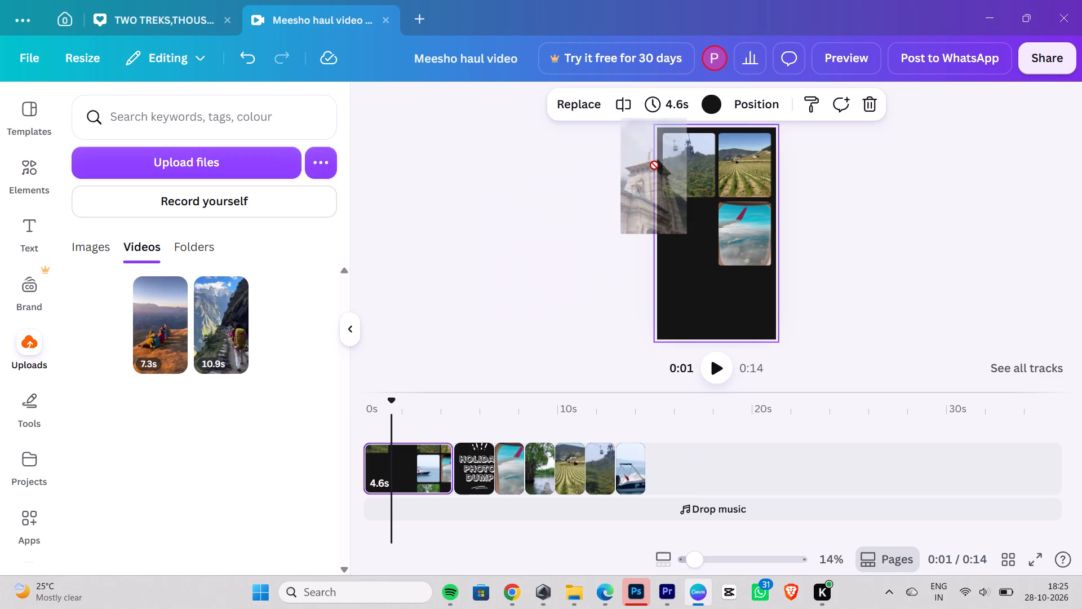
drag(654, 165, 674, 157)
click(521, 273)
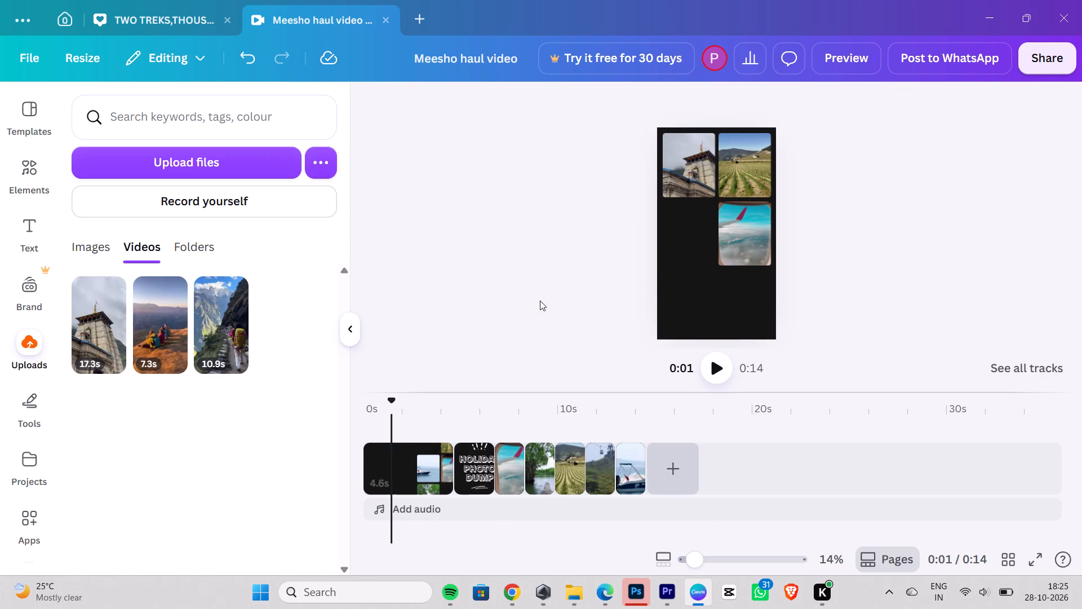
Play the six-photo grid page from the start to check how its frames appear, and return the playhead to the beginning.
drag(407, 408, 304, 417)
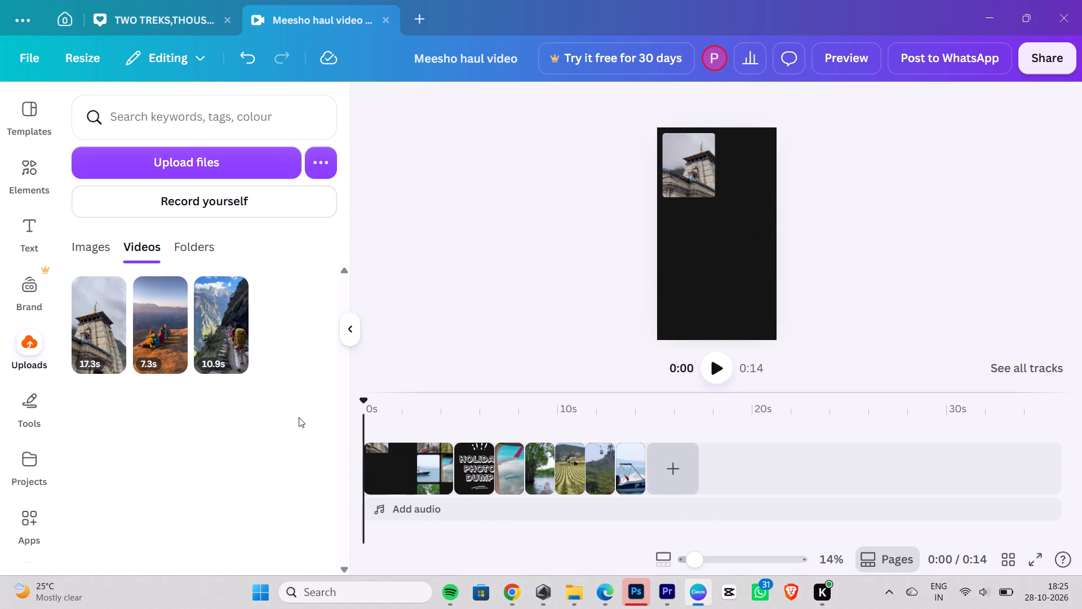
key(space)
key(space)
click(711, 373)
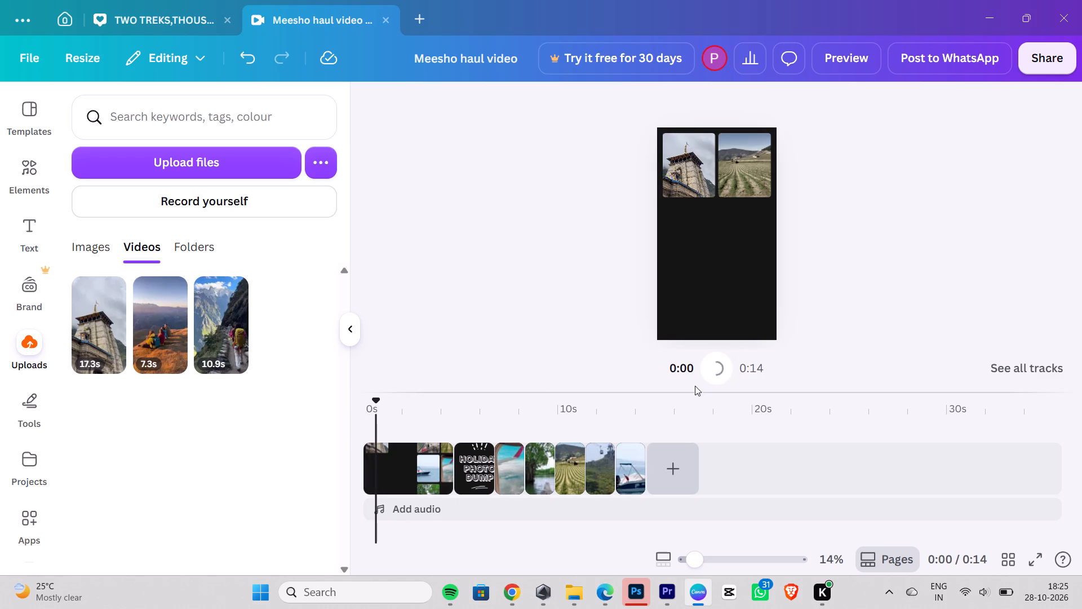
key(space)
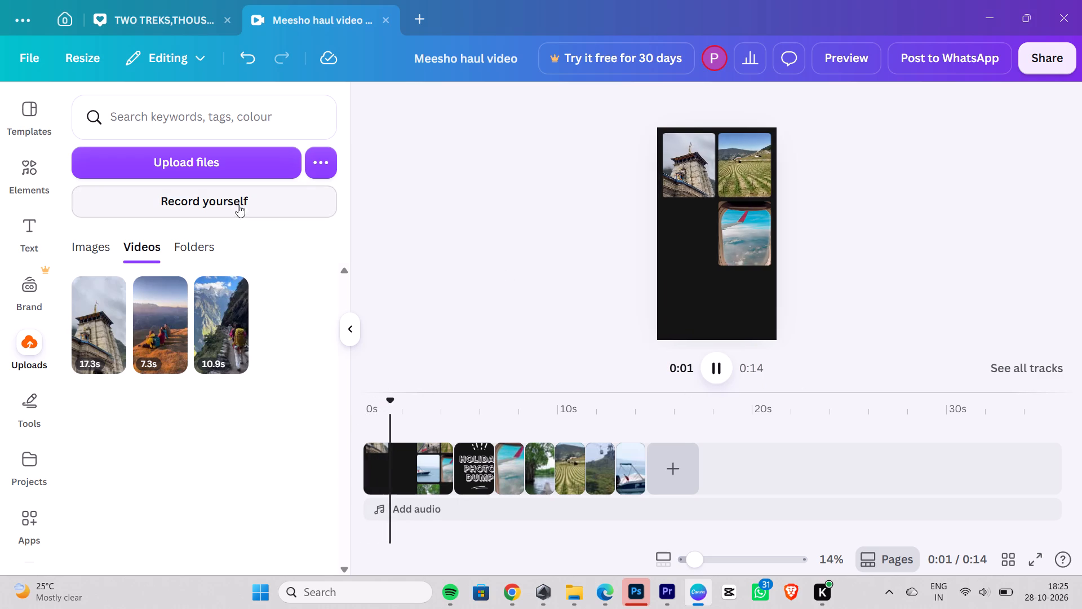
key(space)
drag(403, 399, 402, 400)
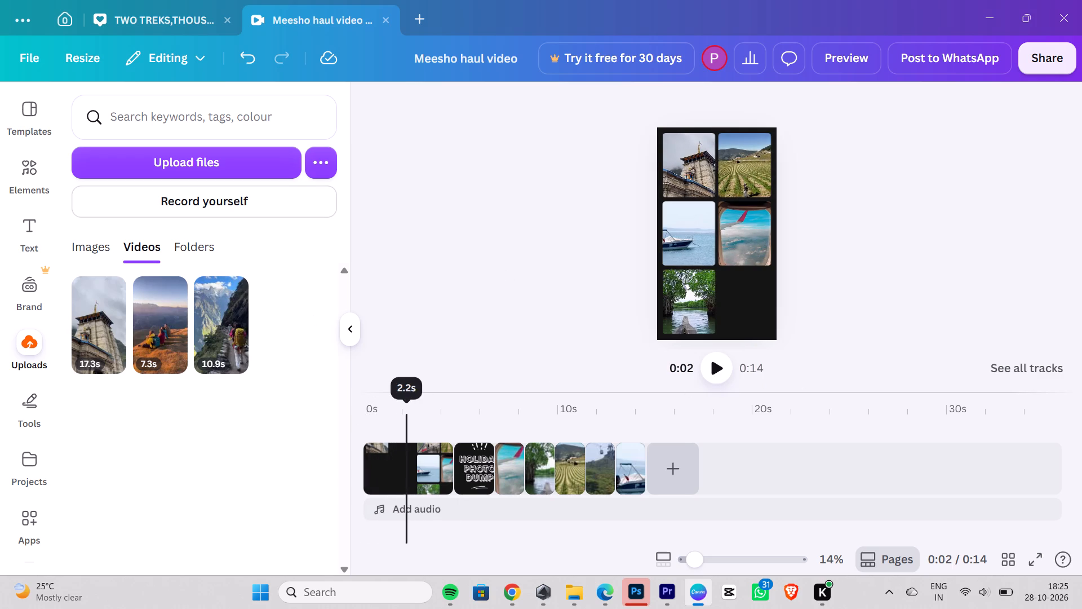
drag(402, 400, 310, 403)
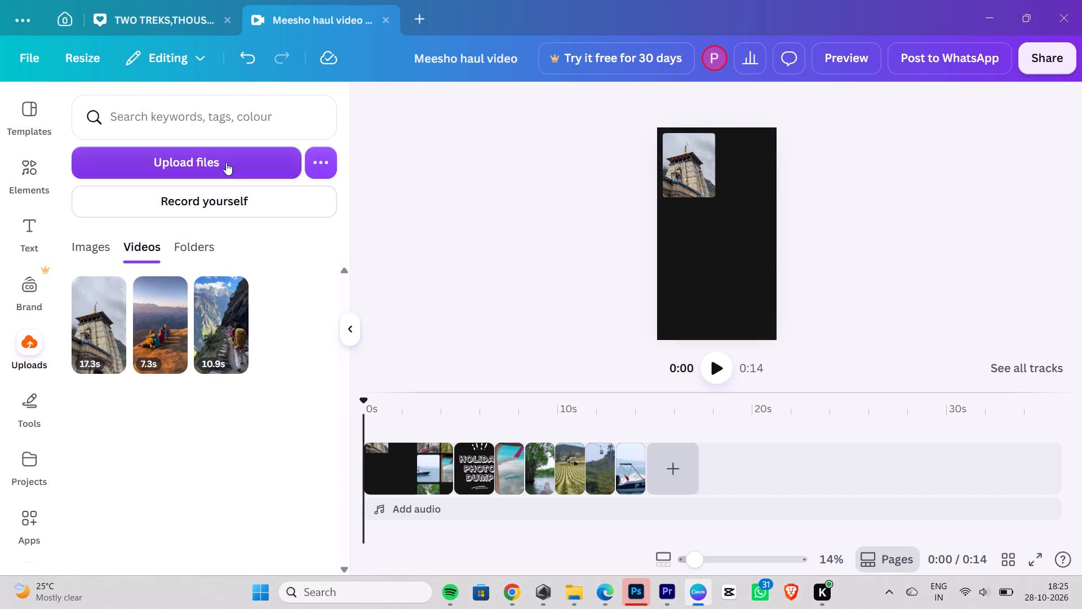
Start uploading another file from the Downloads folder.
click(226, 162)
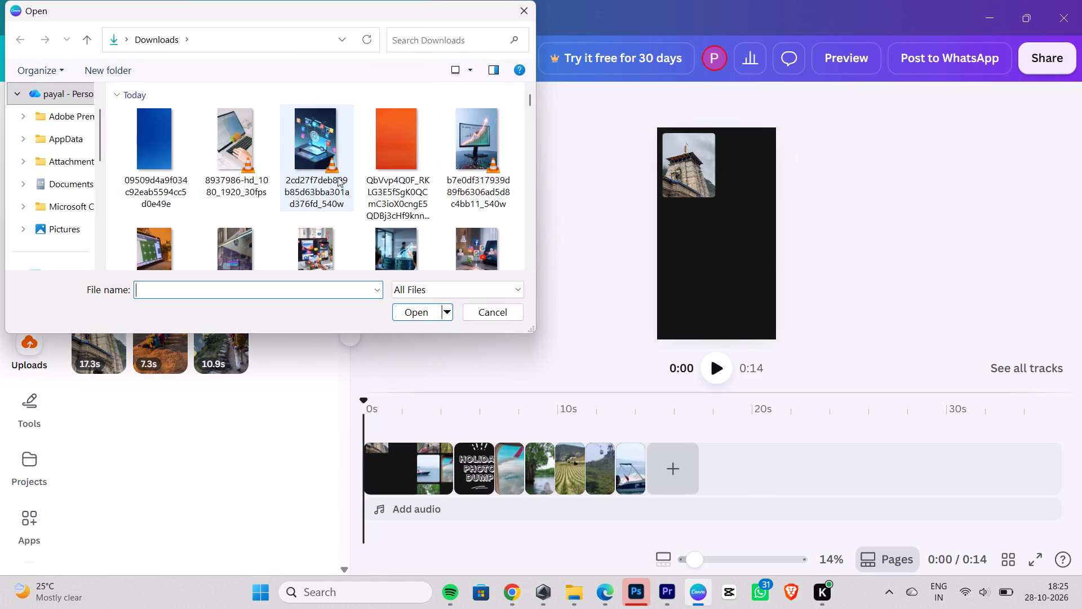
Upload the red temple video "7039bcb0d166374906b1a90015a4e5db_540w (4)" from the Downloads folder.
scroll(352, 179, down, 6)
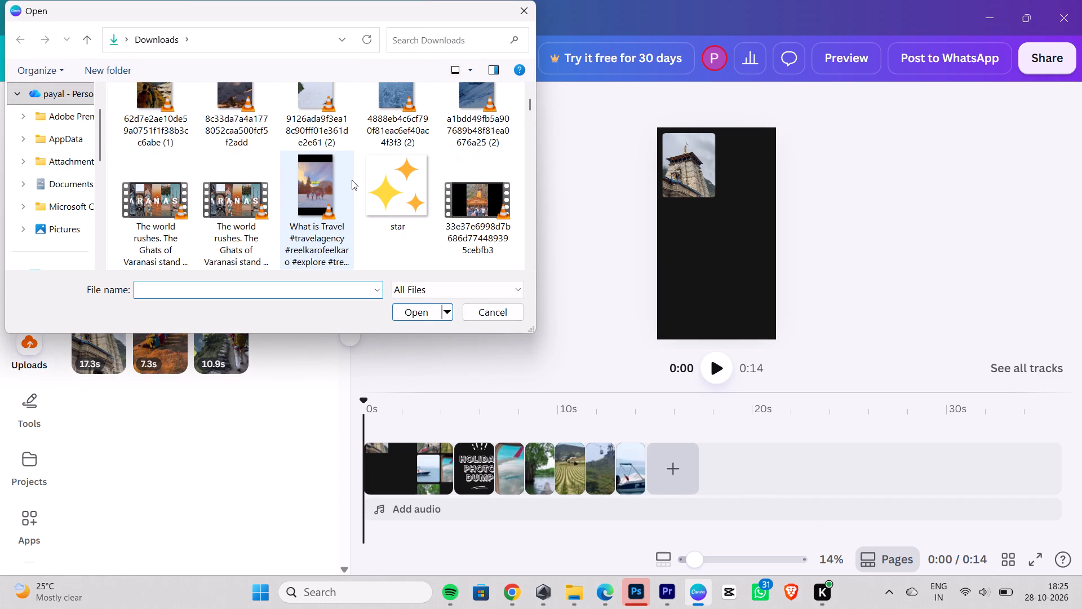
scroll(352, 180, down, 1)
click(475, 193)
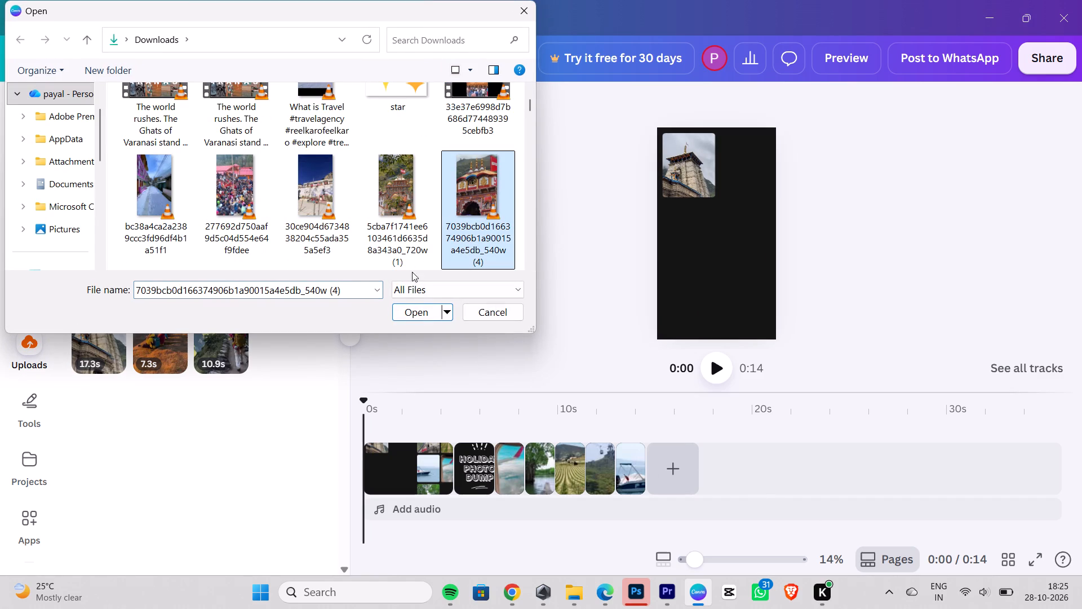
click(415, 310)
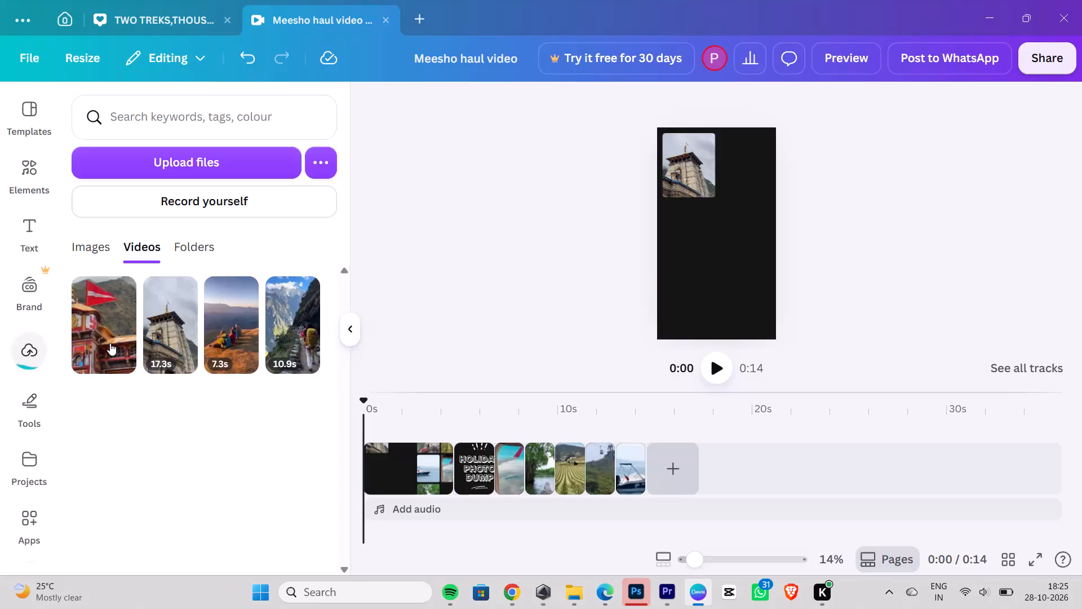
Replace the green field clip in the top-right tile of the first page's grid with the uploaded red temple clip.
drag(110, 343, 757, 164)
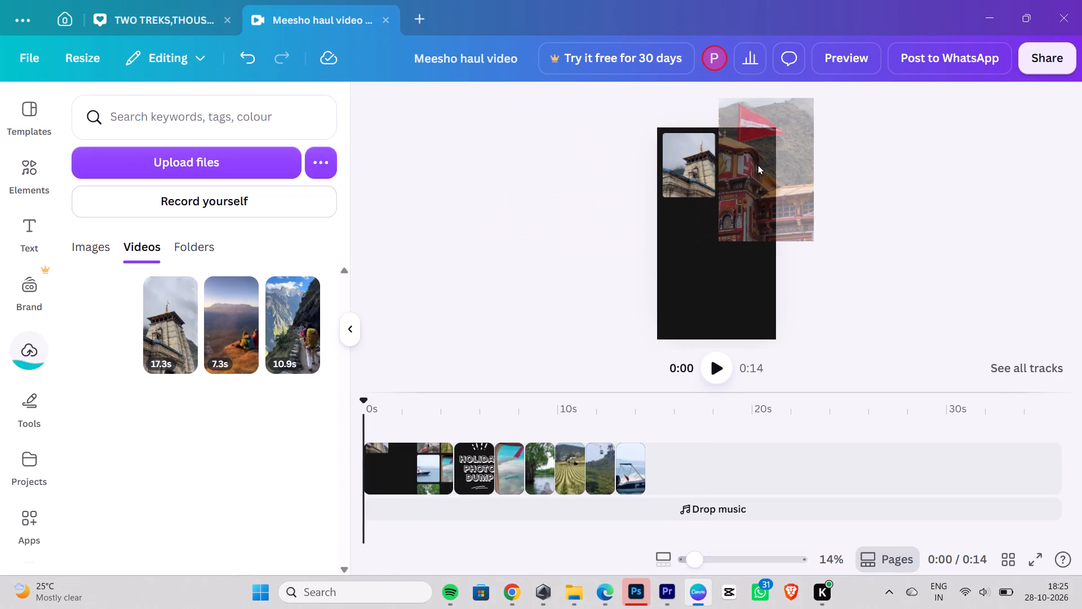
drag(757, 164, 116, 247)
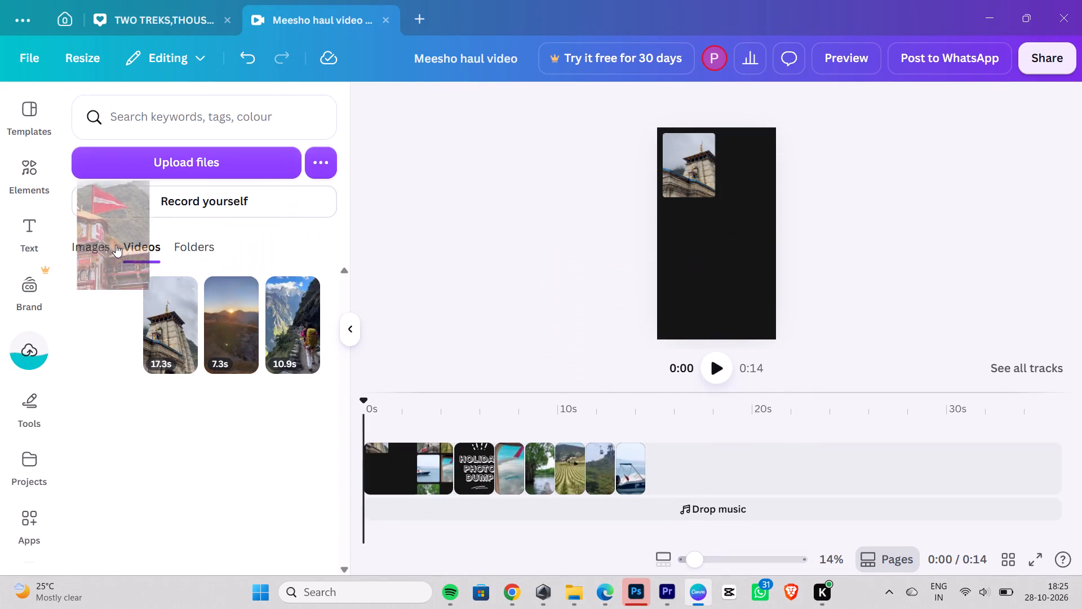
drag(361, 401, 397, 397)
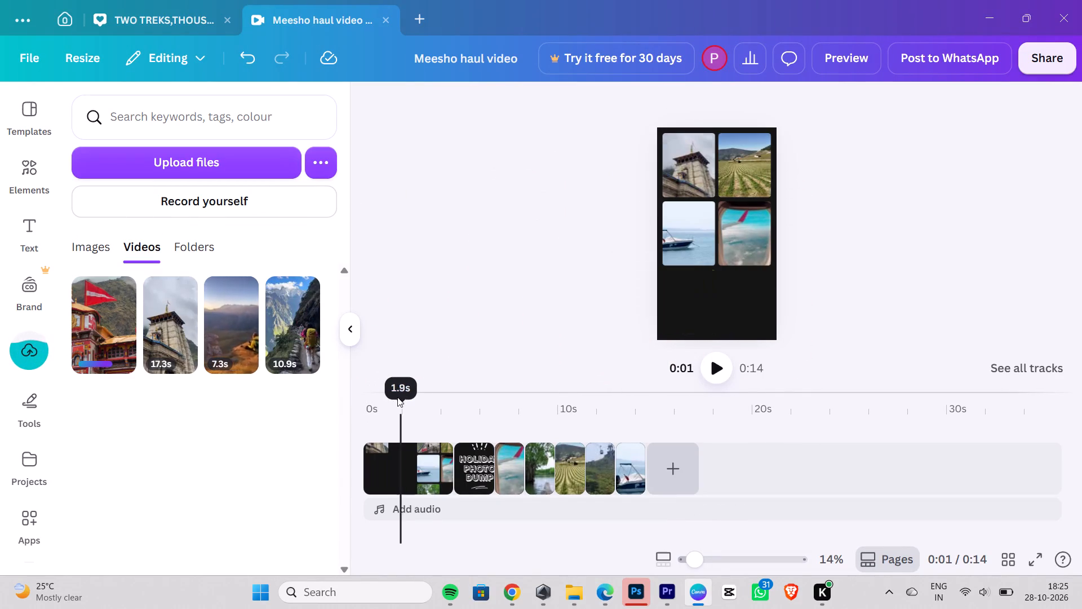
drag(397, 397, 393, 397)
click(748, 160)
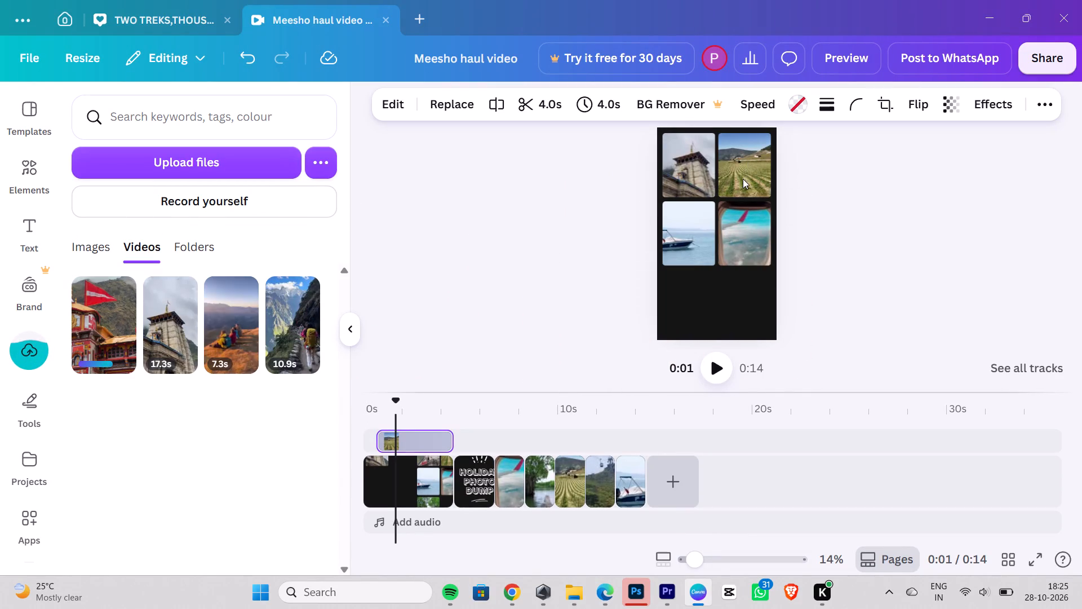
click(743, 179)
drag(112, 320, 748, 146)
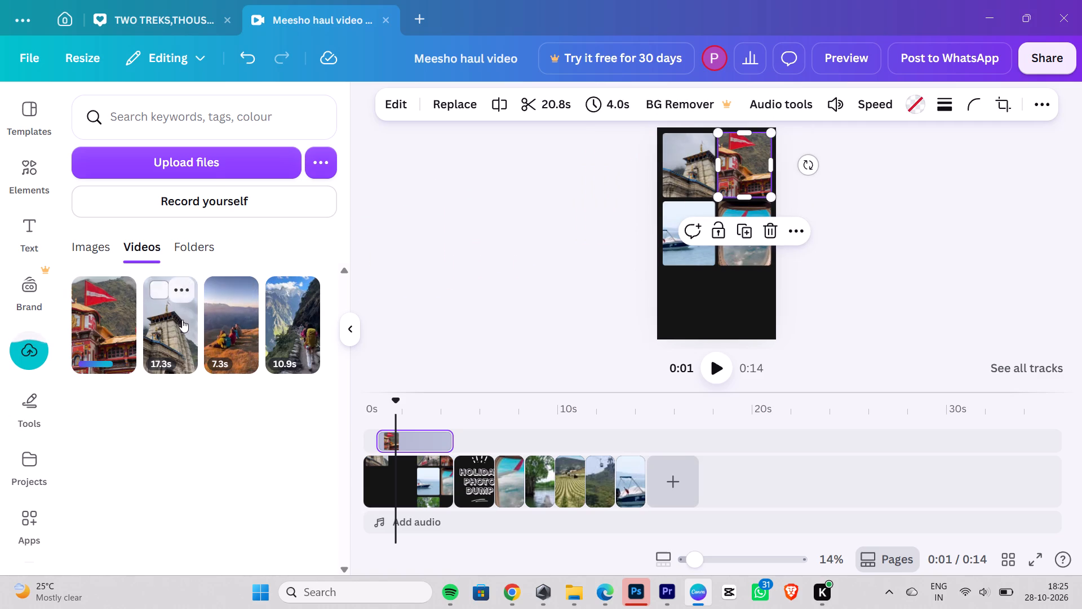
Upload the trident temple video "e686d5707e48345b4d48fe71bd357763_720w (3)" from the Downloads folder.
click(209, 156)
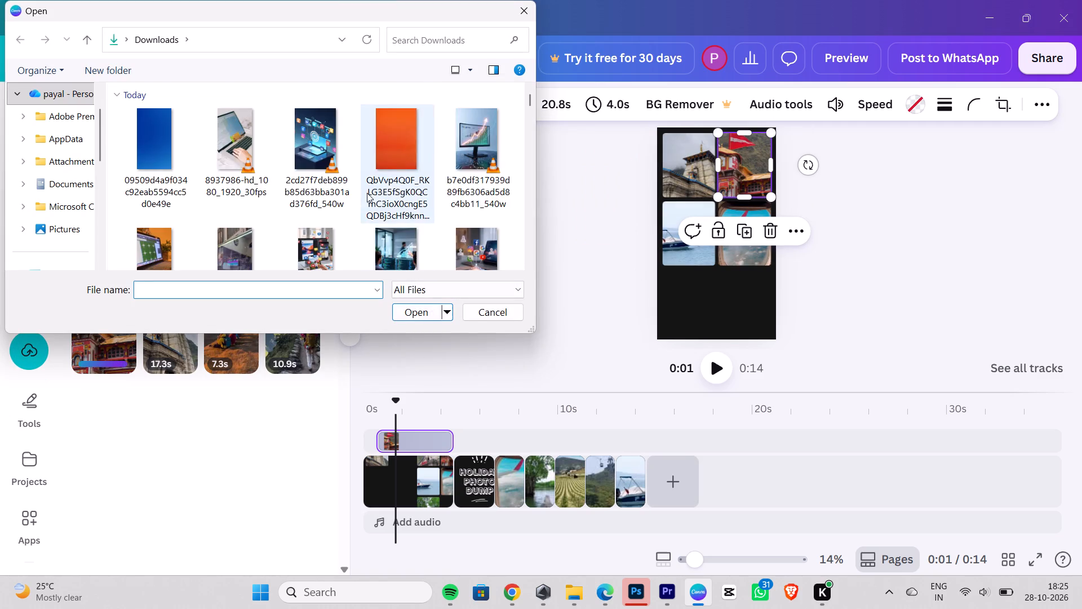
scroll(371, 191, down, 8)
scroll(372, 191, up, 1)
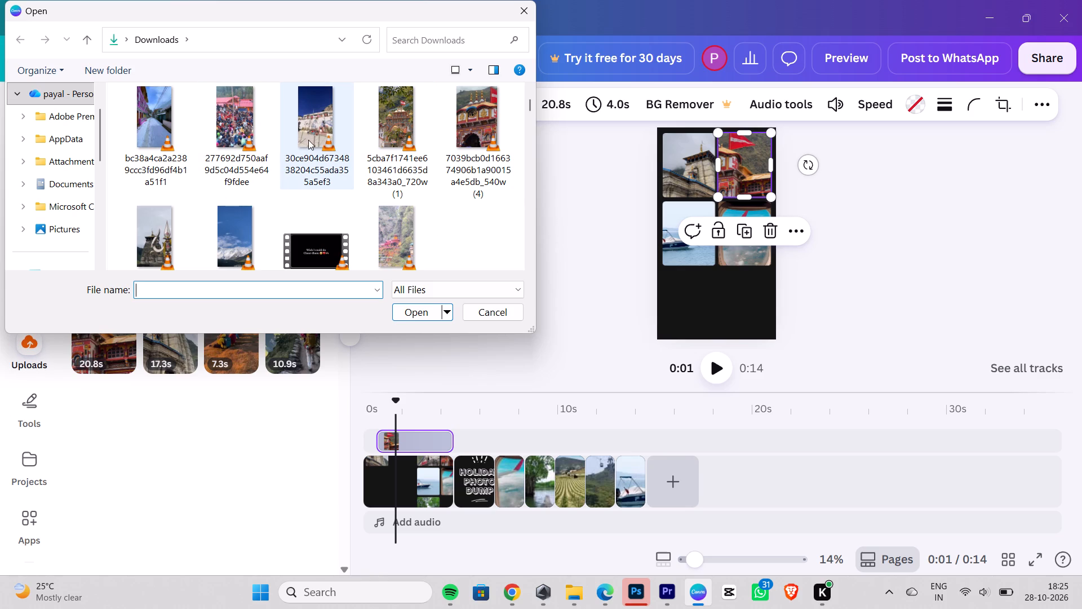
click(164, 244)
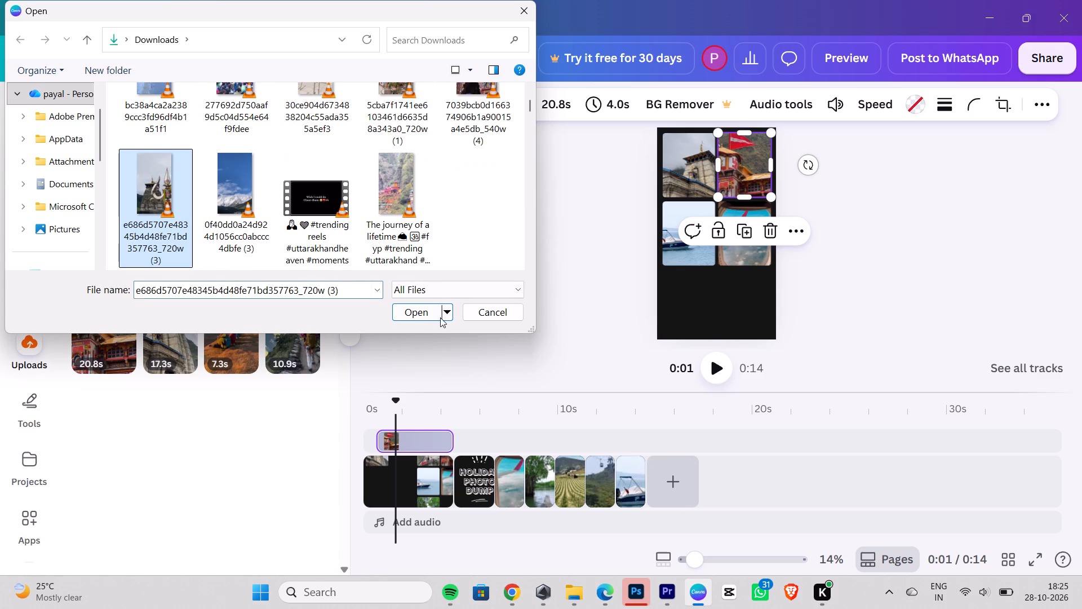
click(430, 317)
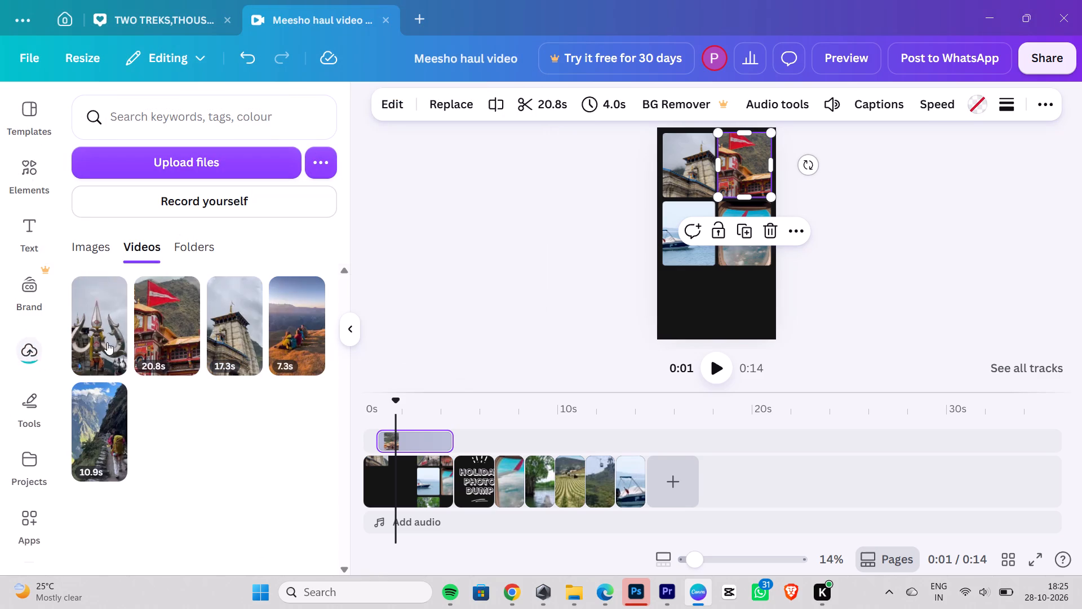
Replace the boat clip in the bottom-left tile of the first page's grid with the uploaded trident temple clip.
drag(94, 320, 674, 227)
click(525, 308)
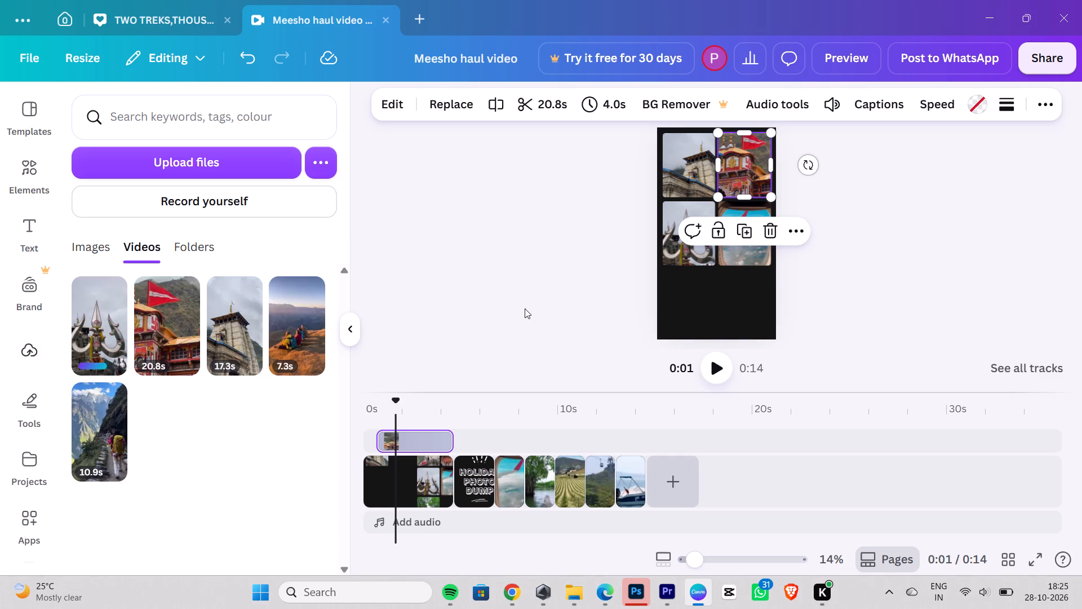
Look through the Downloads folder in the upload dialog for another travel clip, and close it without choosing a file.
click(211, 163)
scroll(450, 222, down, 6)
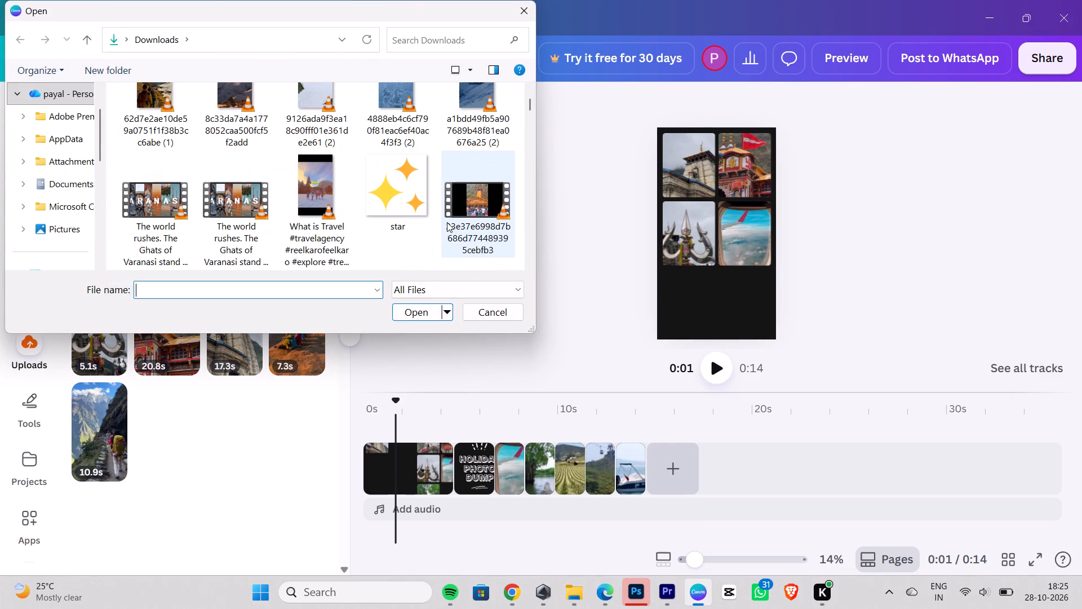
scroll(363, 193, up, 1)
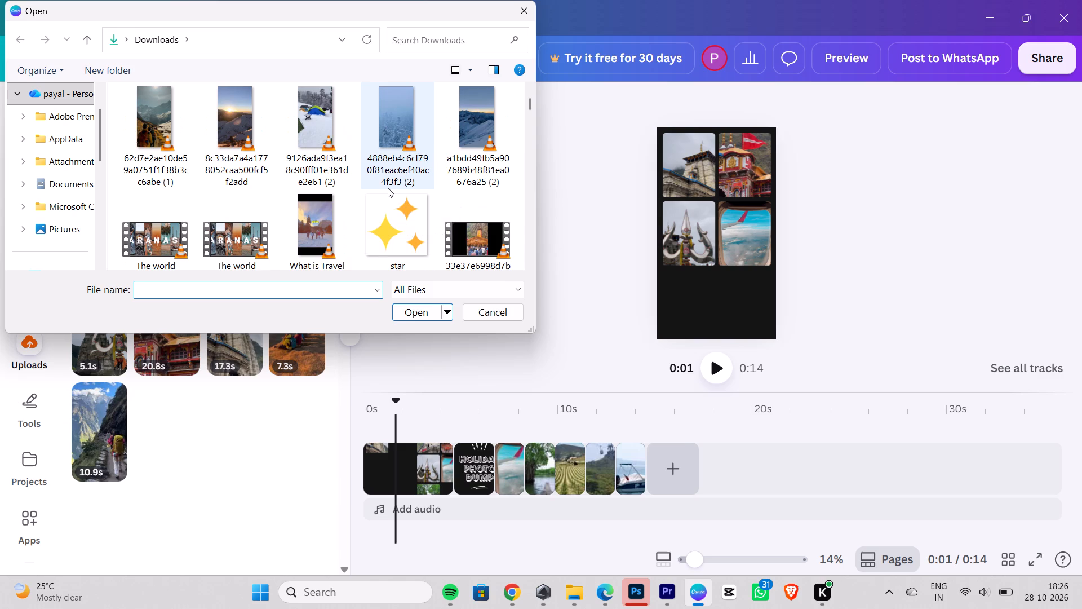
scroll(388, 188, up, 4)
scroll(398, 184, down, 2)
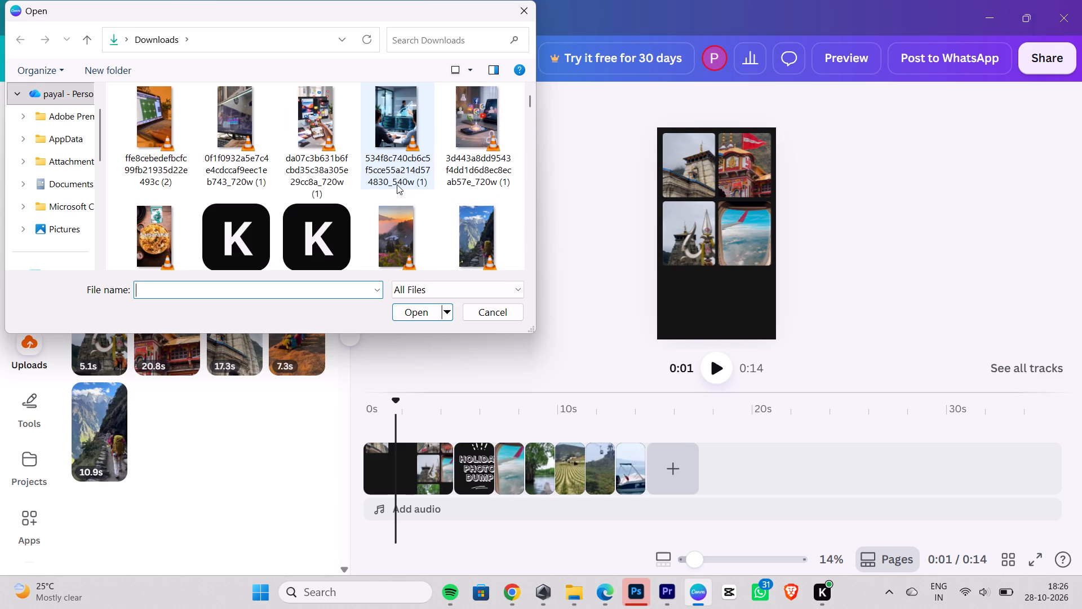
scroll(397, 184, down, 7)
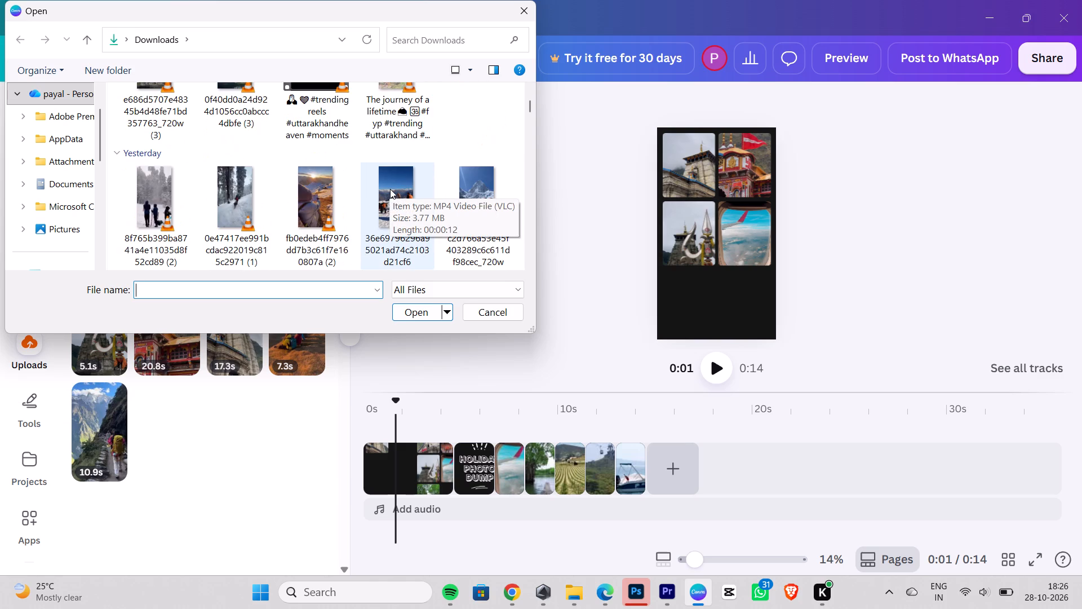
scroll(390, 189, down, 2)
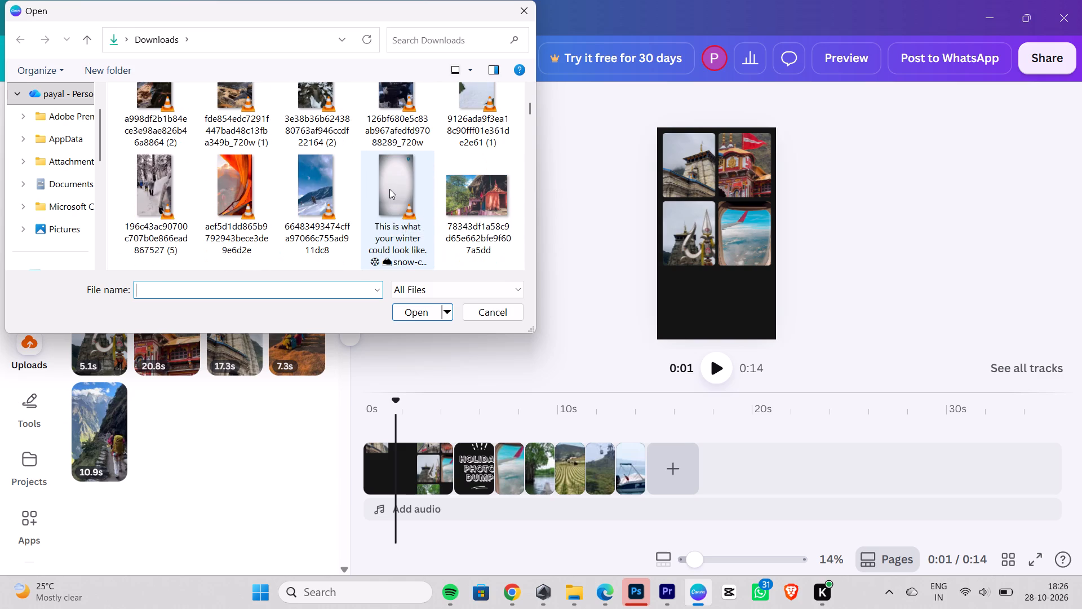
scroll(479, 191, down, 3)
scroll(416, 196, down, 2)
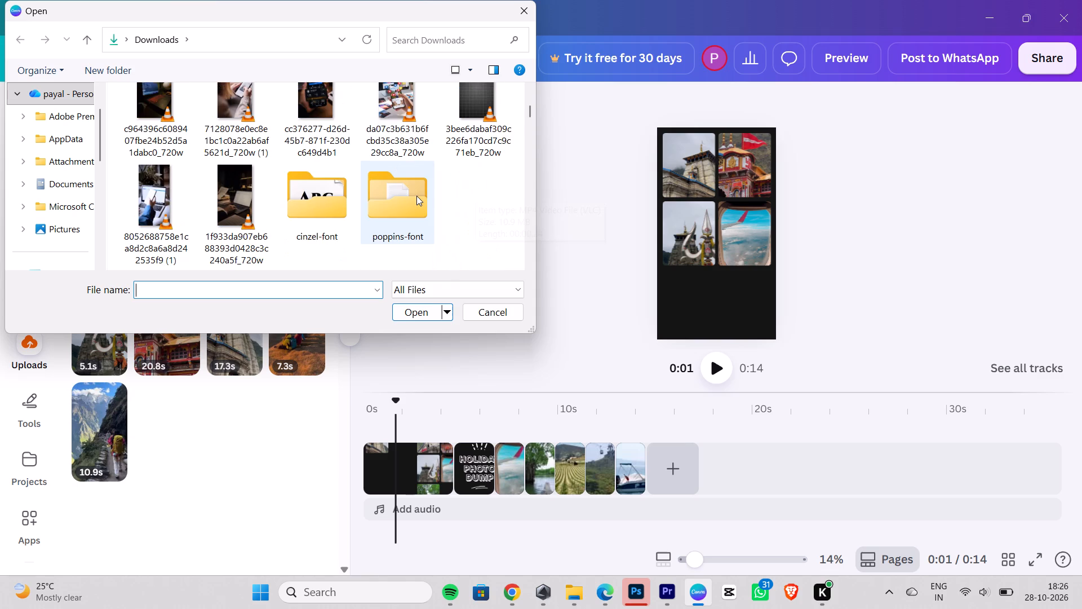
scroll(416, 196, down, 2)
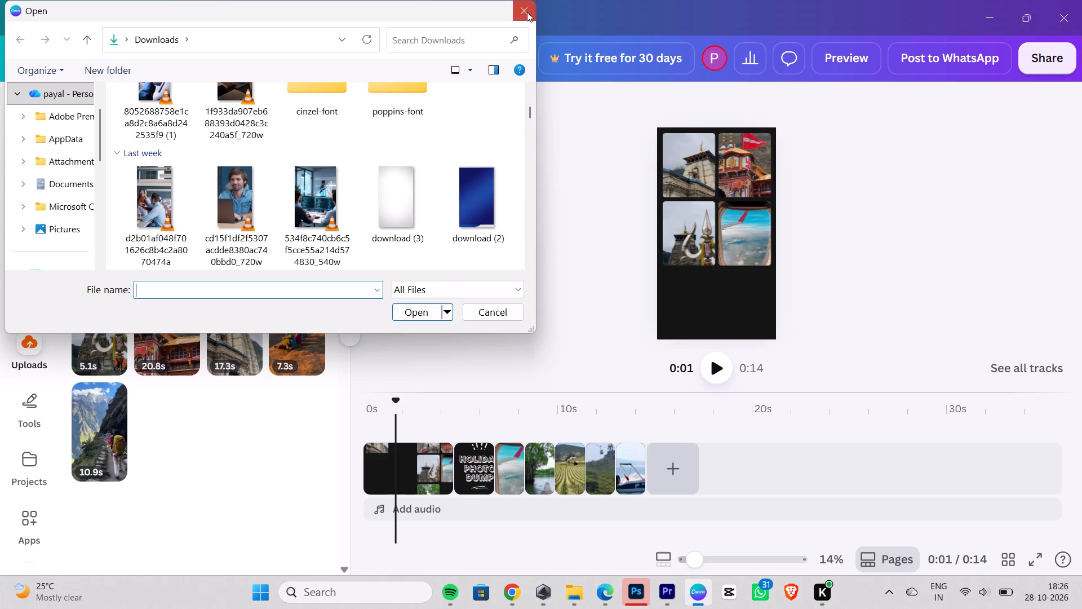
click(527, 12)
Bring the leaf-framed temple video "5cba7f1741ee6103461d6635d8a343a0_720w (1)" from File Explorer's Downloads folder into the Canva design.
click(562, 587)
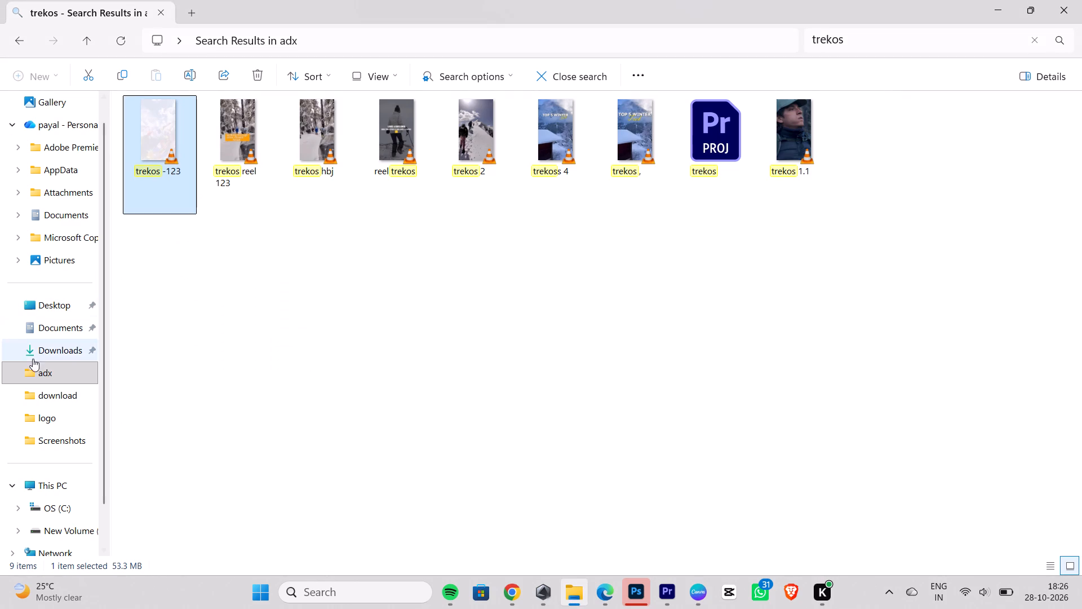
click(65, 352)
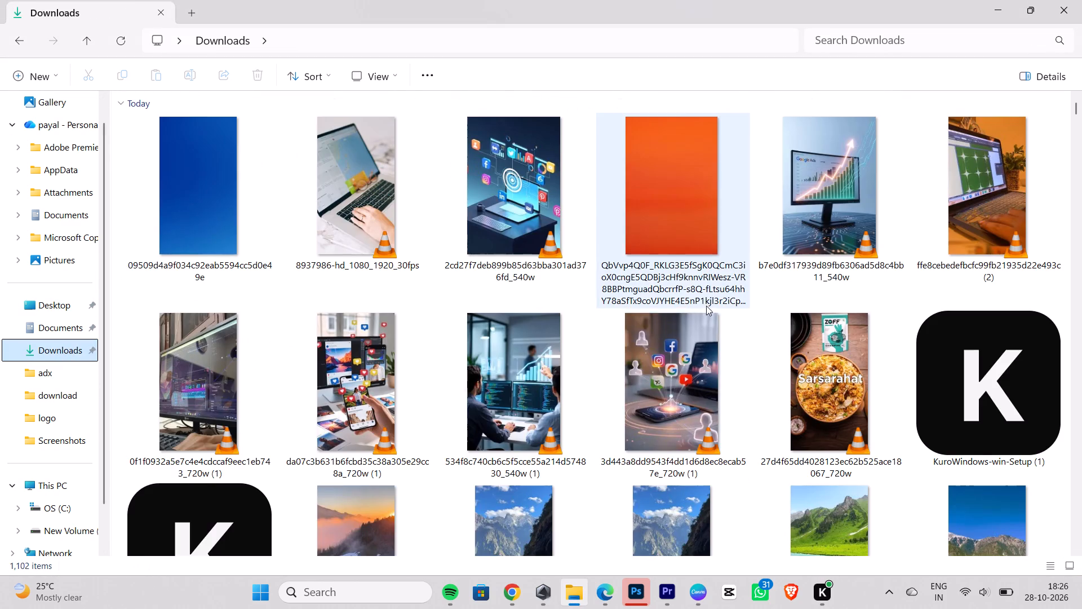
scroll(710, 304, down, 5)
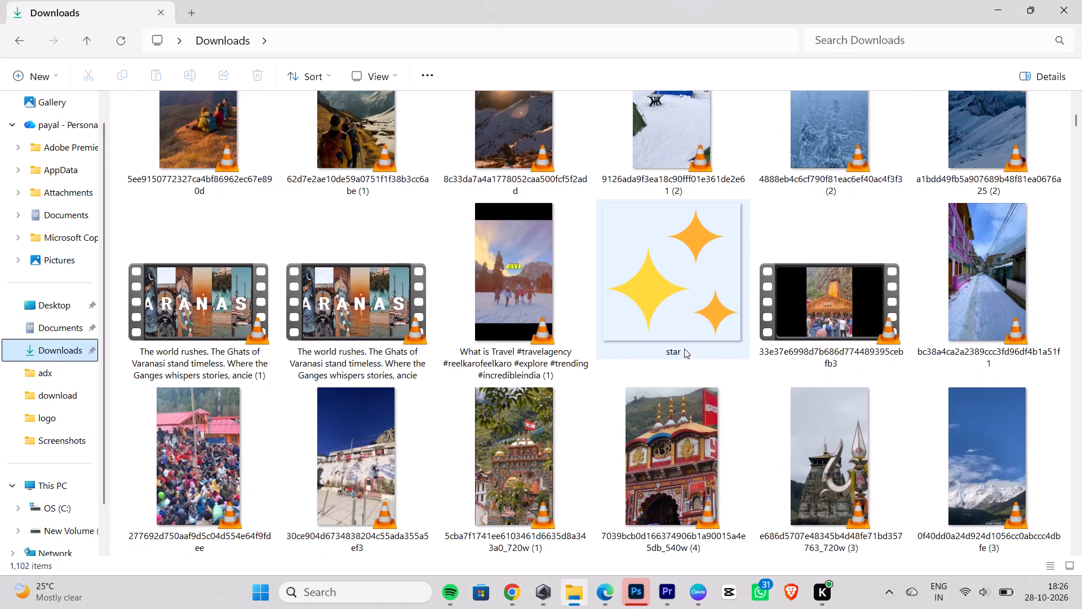
drag(500, 472, 697, 554)
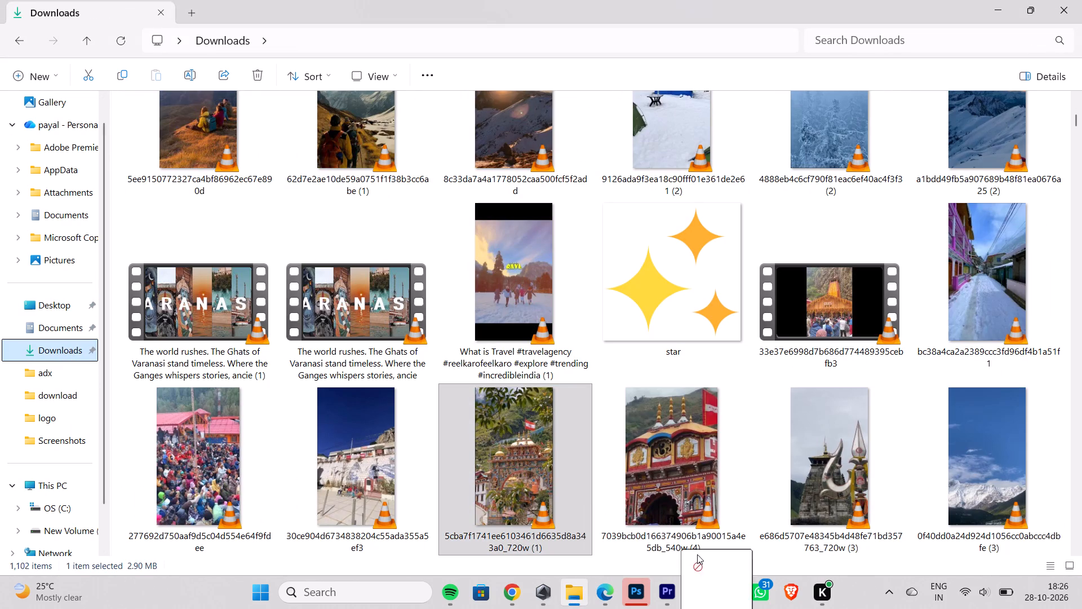
drag(697, 554, 684, 498)
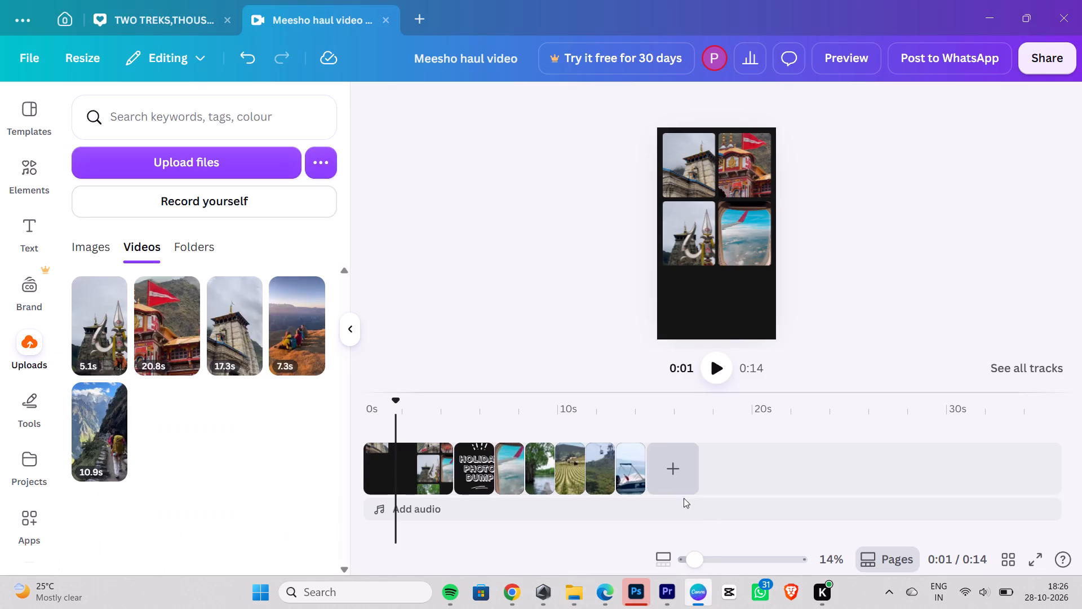
drag(684, 498, 710, 210)
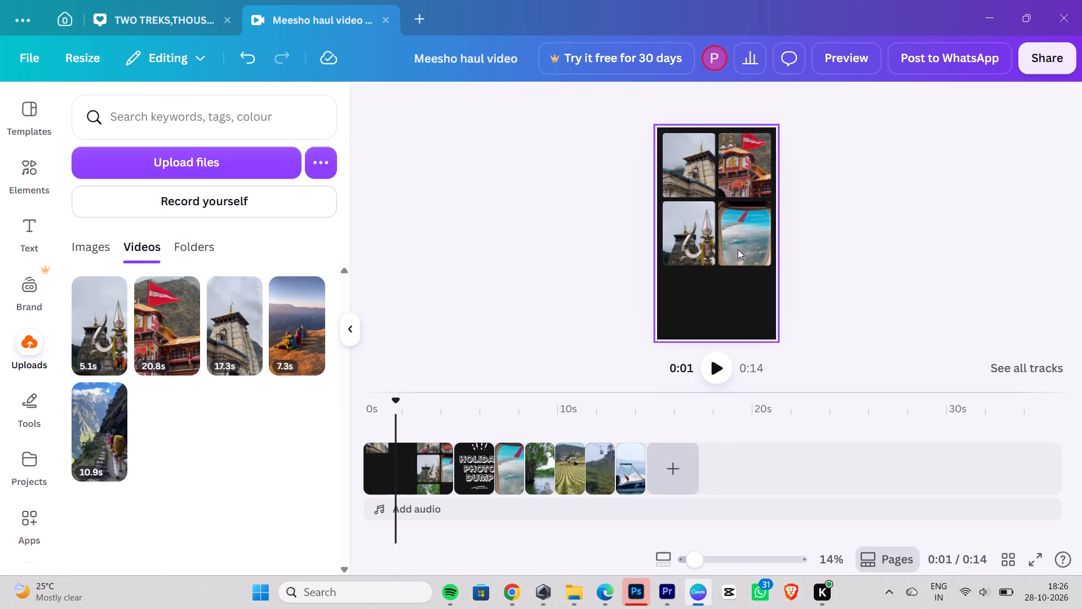
click(738, 249)
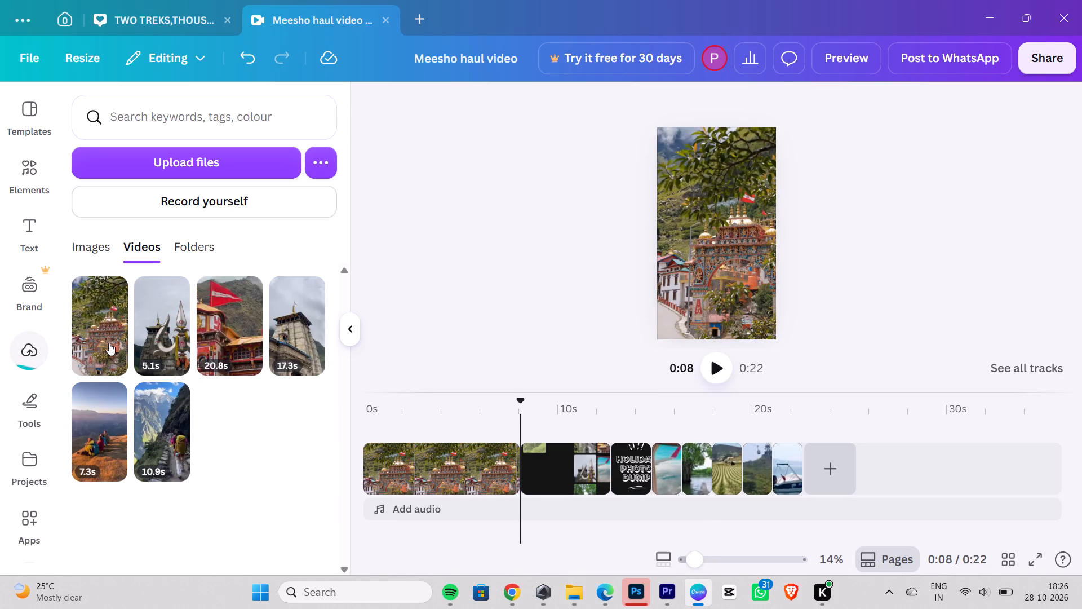
Undo the insertion of the leaf-framed temple video as a full page at the start of the timeline.
drag(109, 343, 305, 272)
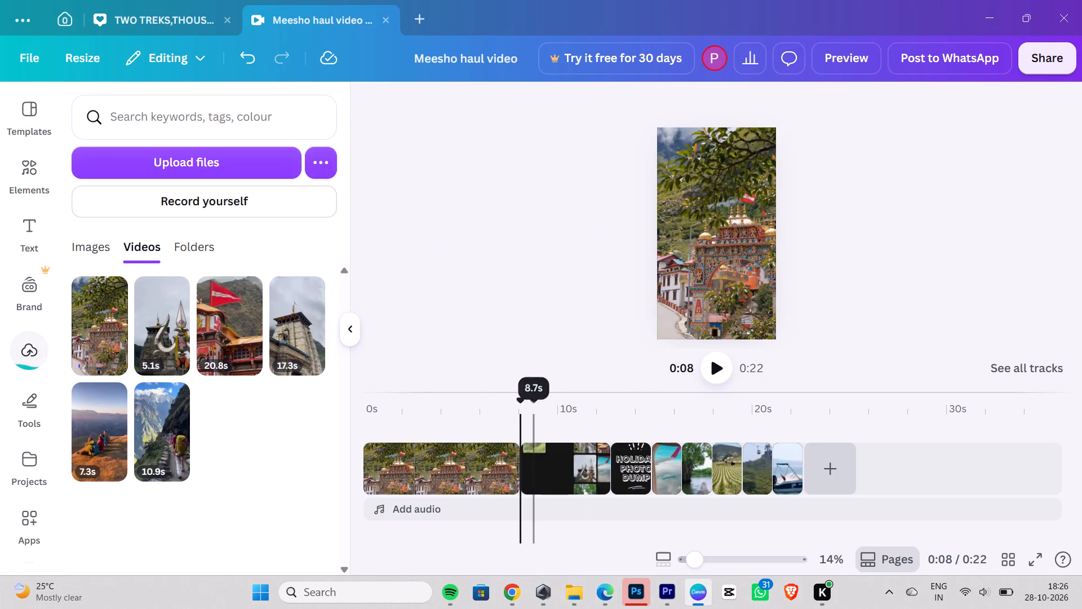
drag(524, 401, 352, 398)
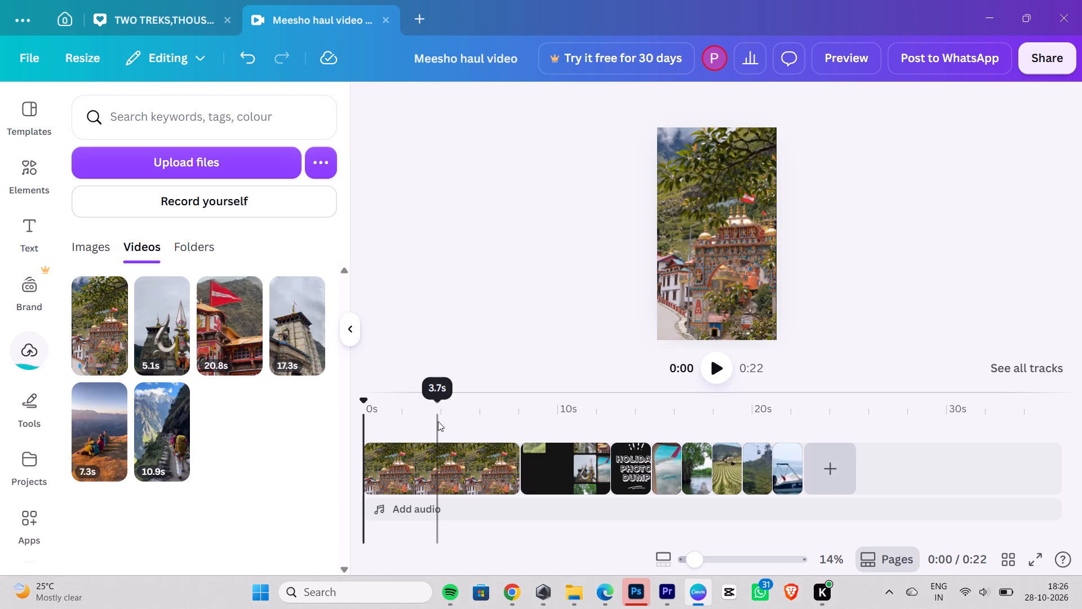
key(ctrl+z)
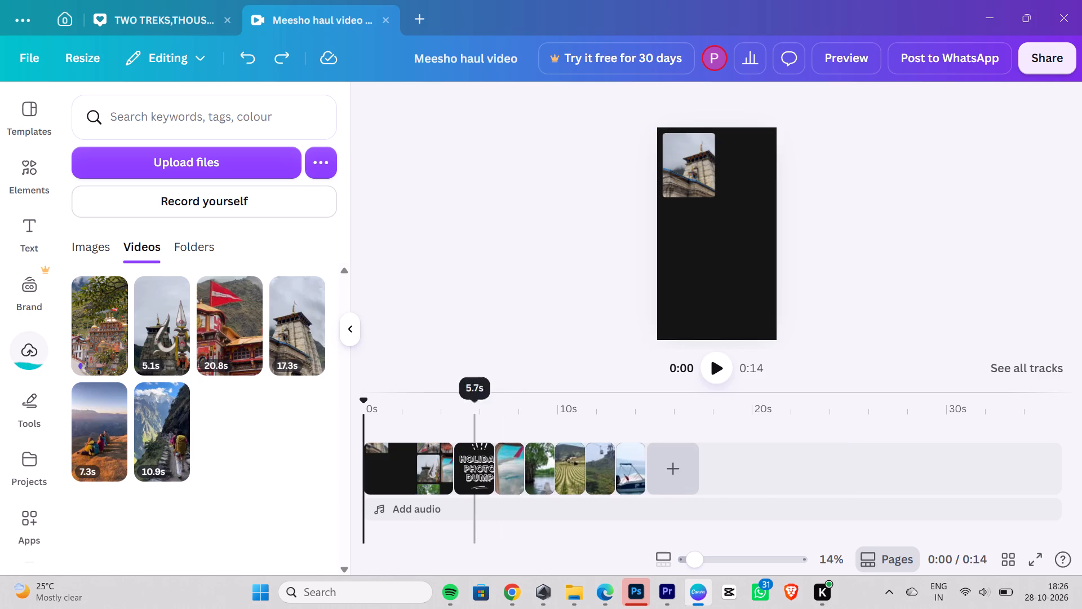
With the collage played to about 0:01, replace the airplane-window clip in the grid's bottom-right tile with the leaf-framed temple clip.
key(space)
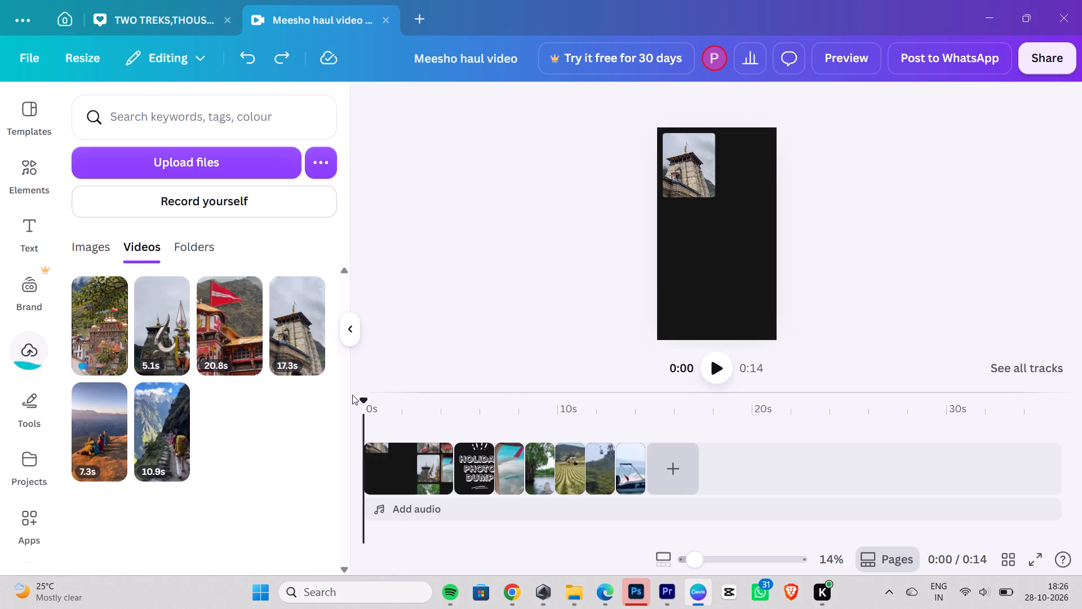
click(711, 374)
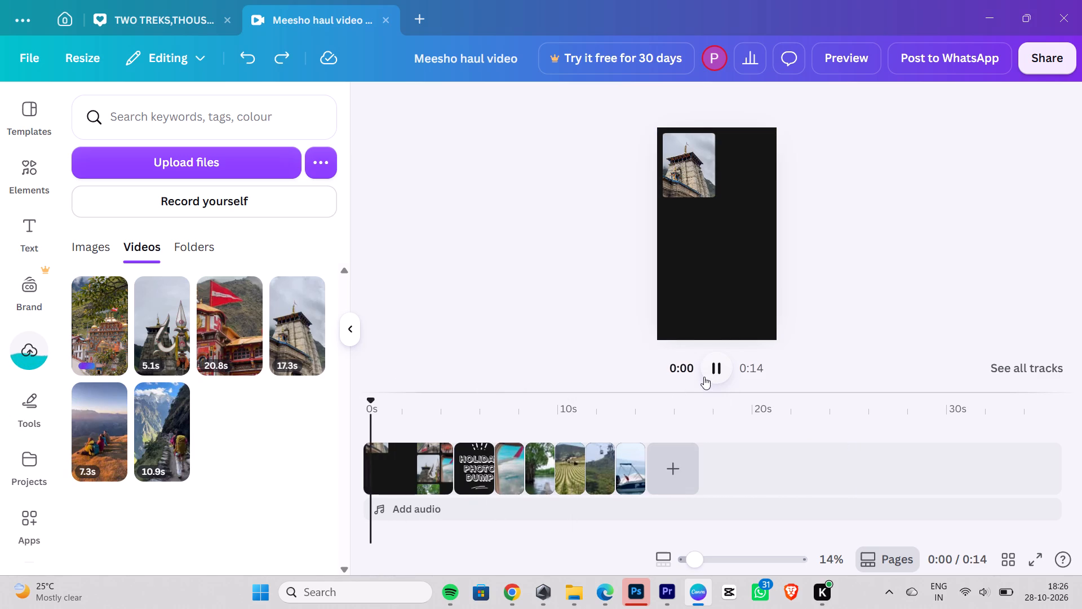
key(space)
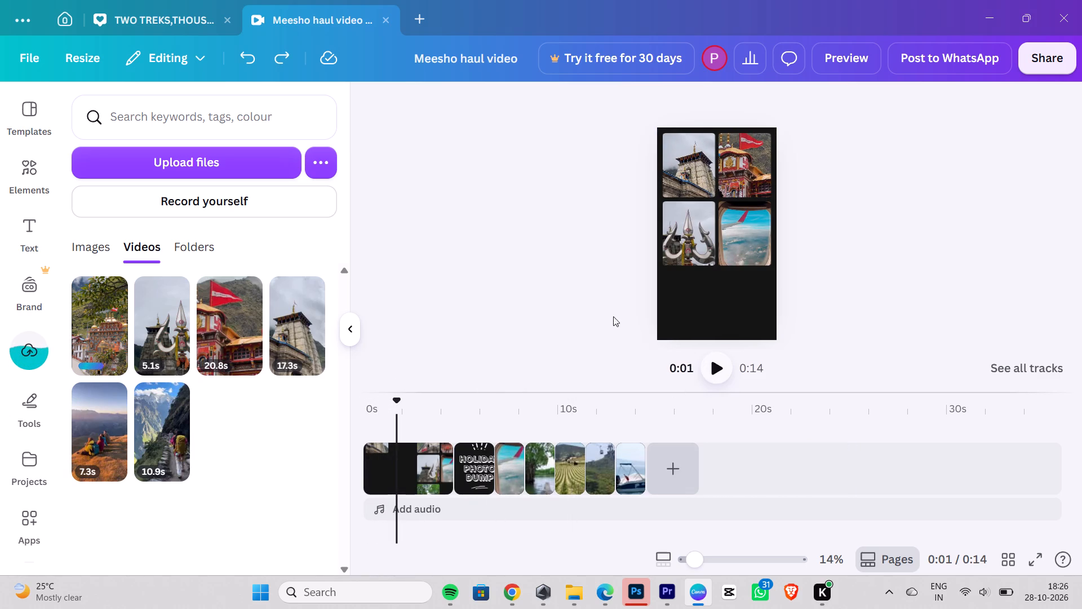
drag(107, 334, 723, 219)
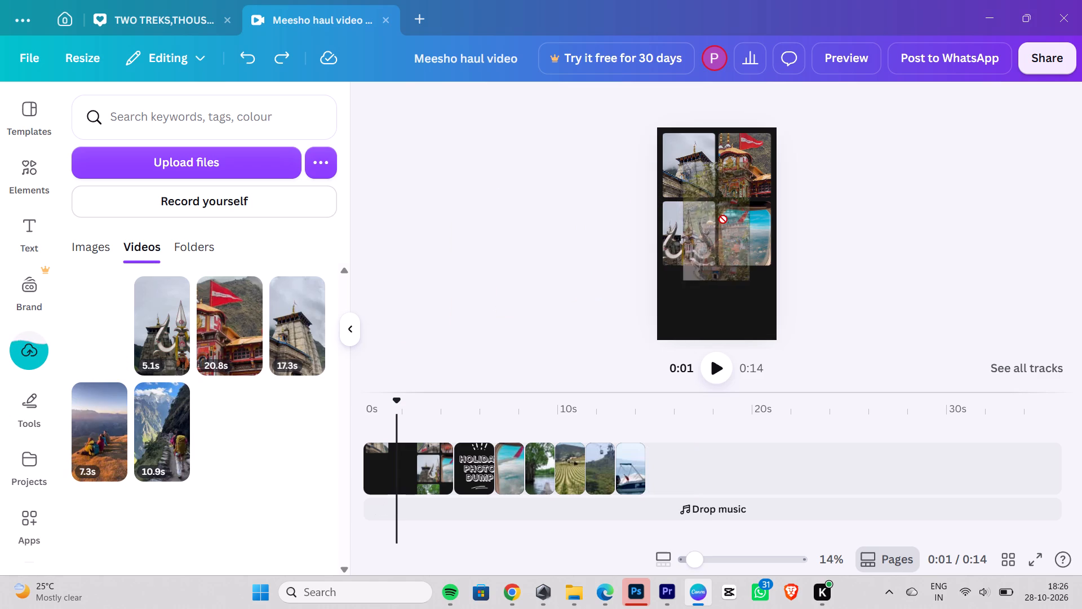
drag(723, 219, 736, 226)
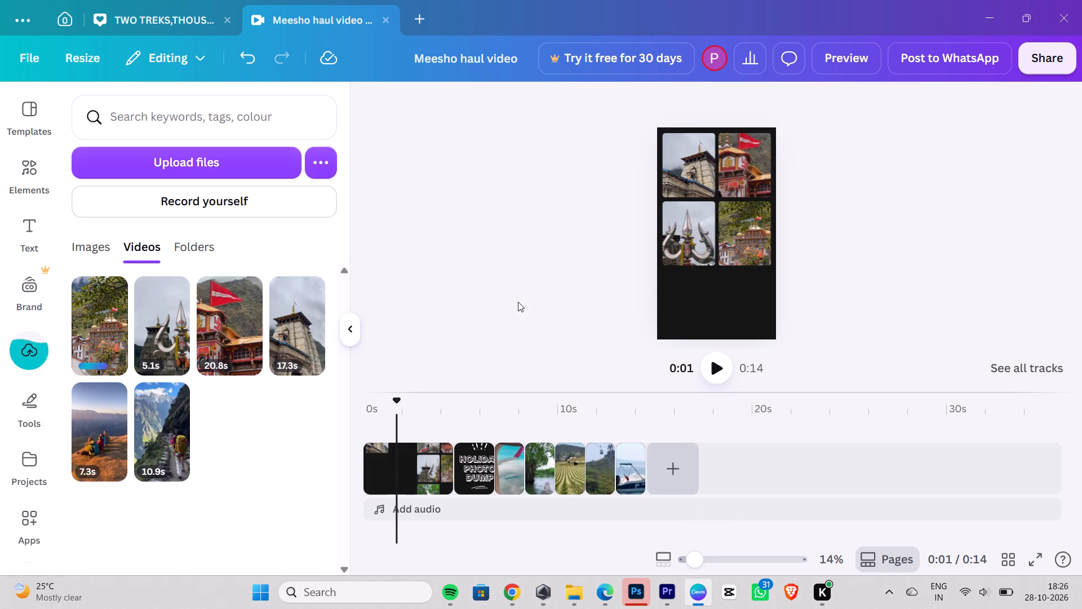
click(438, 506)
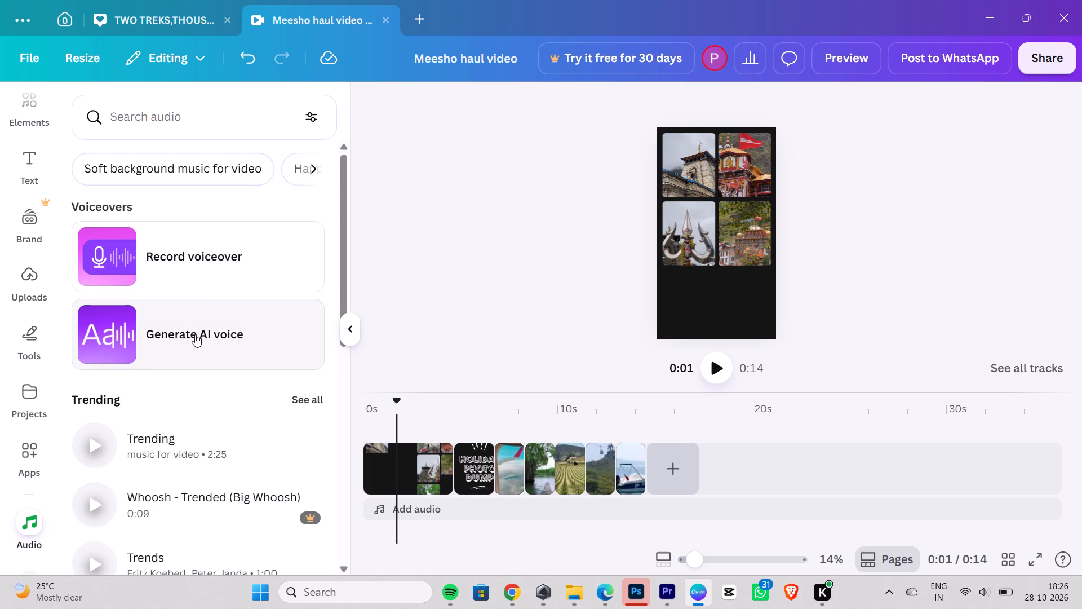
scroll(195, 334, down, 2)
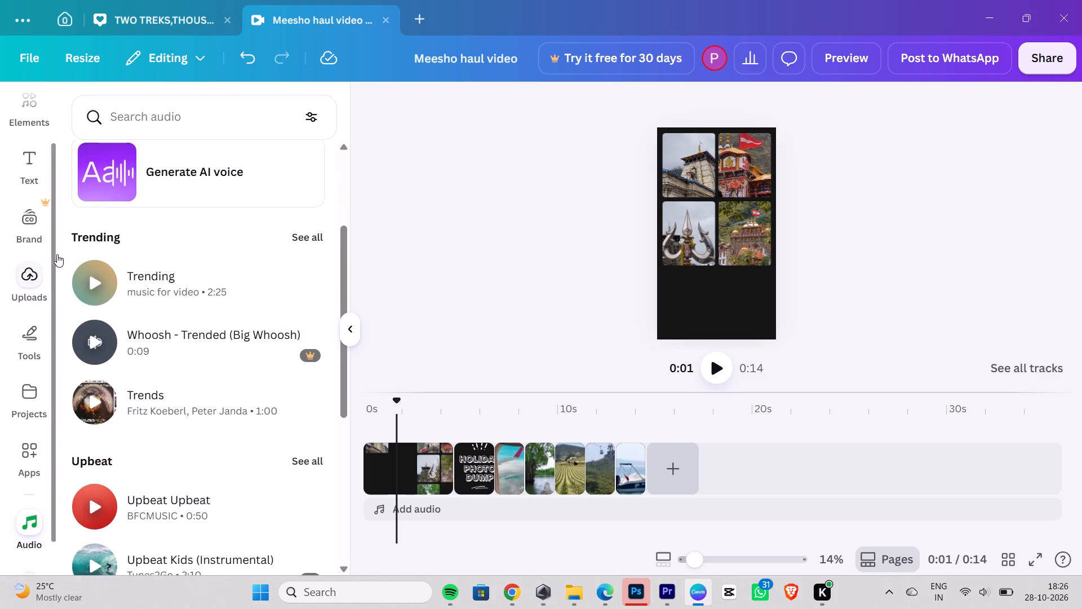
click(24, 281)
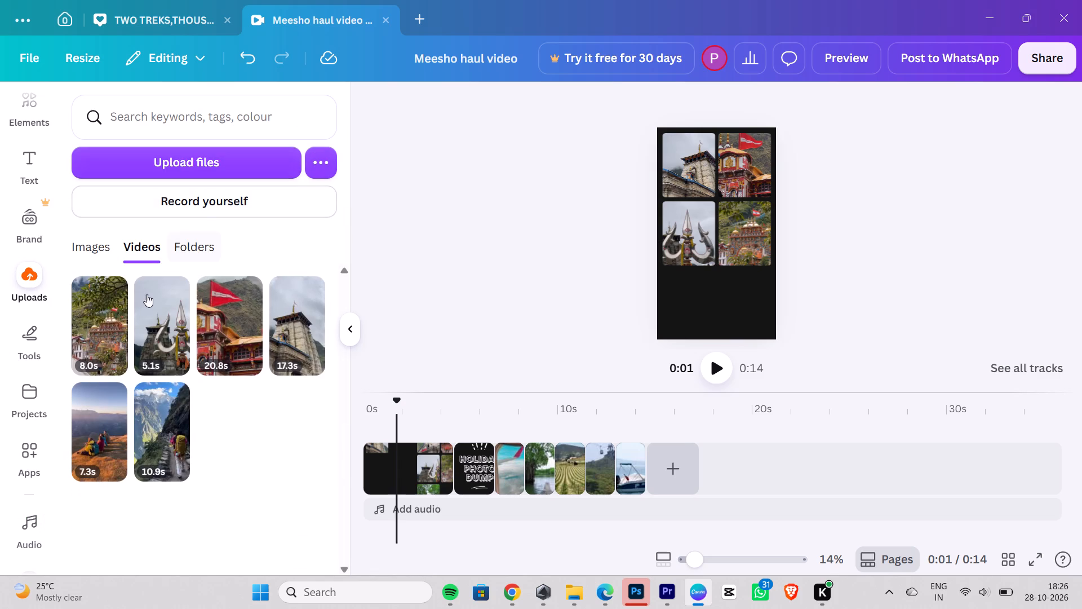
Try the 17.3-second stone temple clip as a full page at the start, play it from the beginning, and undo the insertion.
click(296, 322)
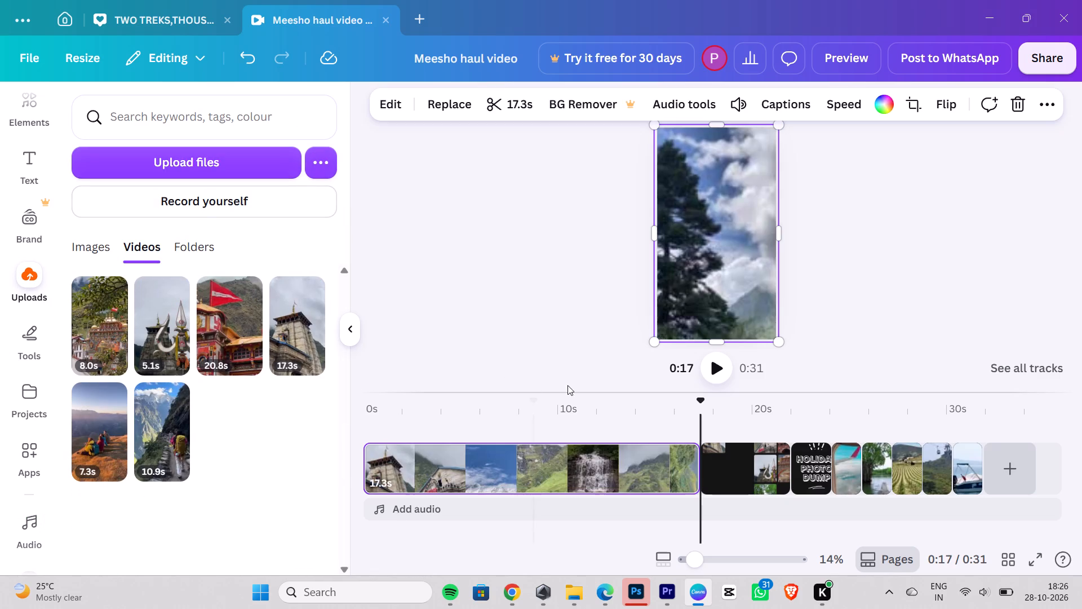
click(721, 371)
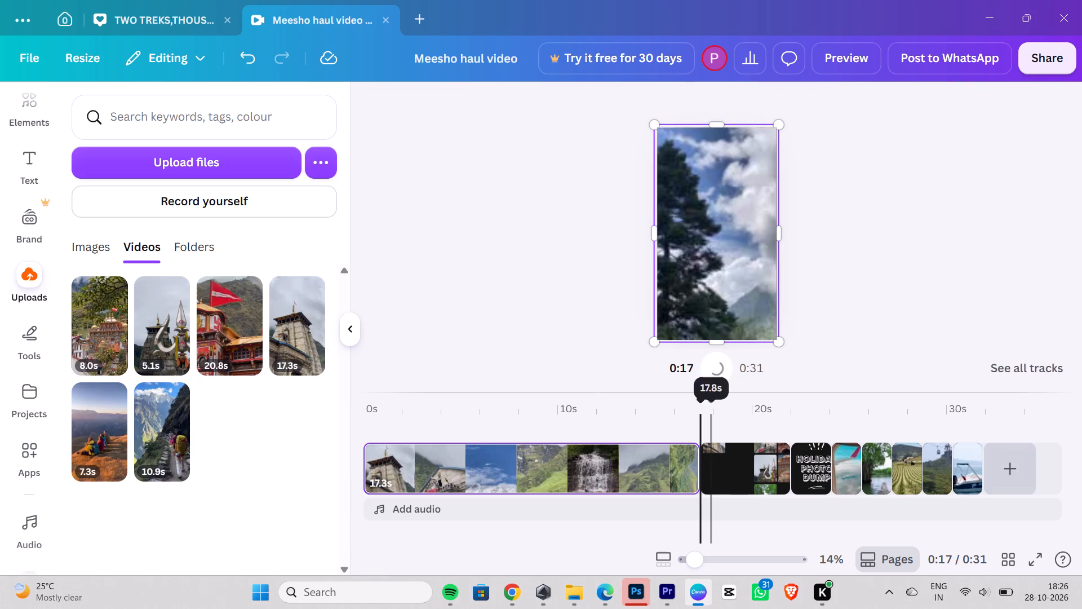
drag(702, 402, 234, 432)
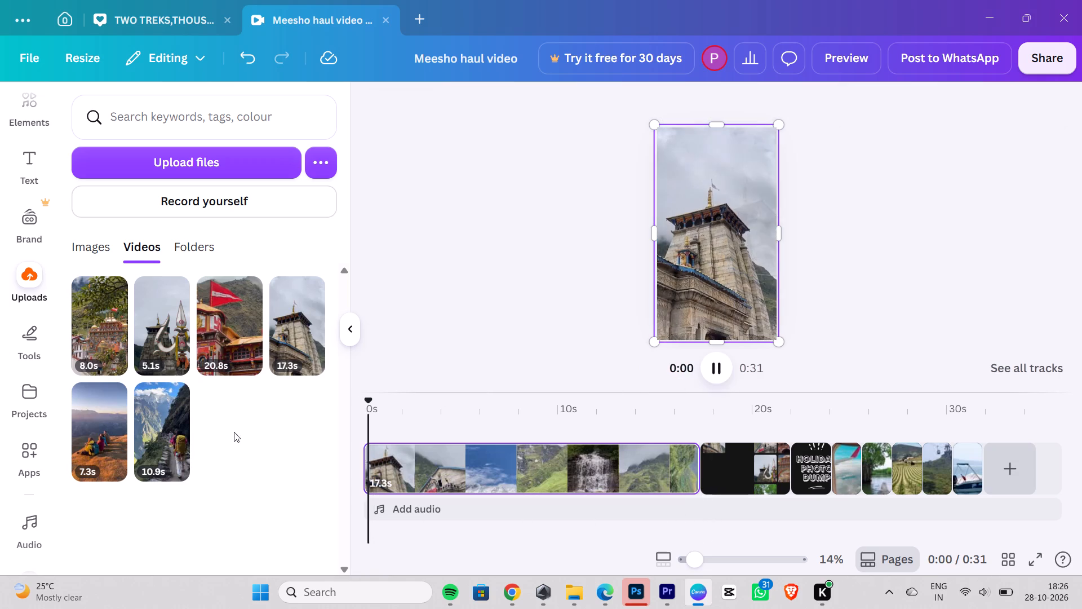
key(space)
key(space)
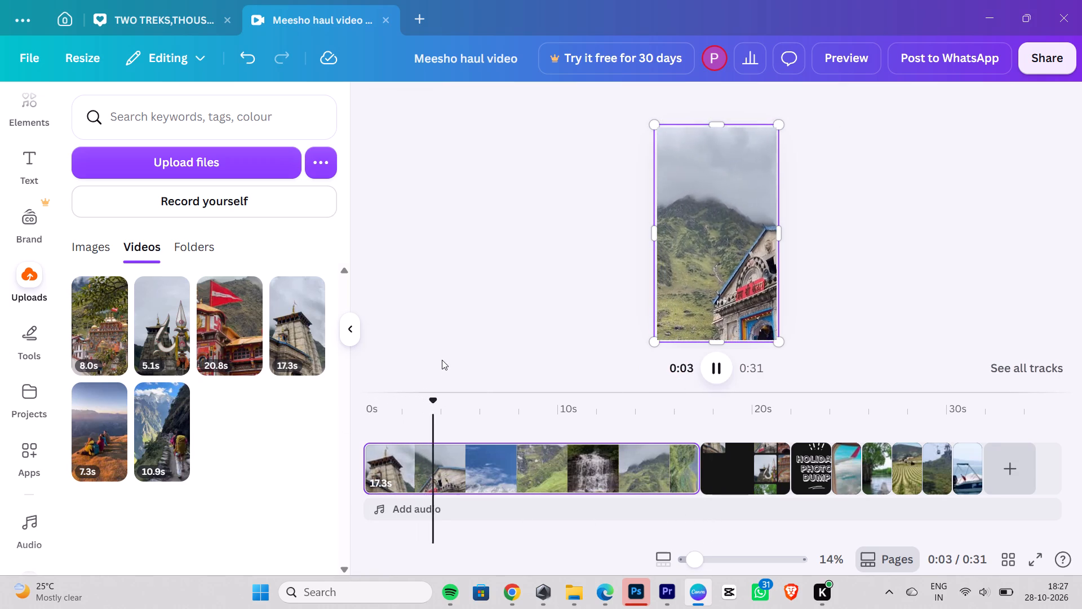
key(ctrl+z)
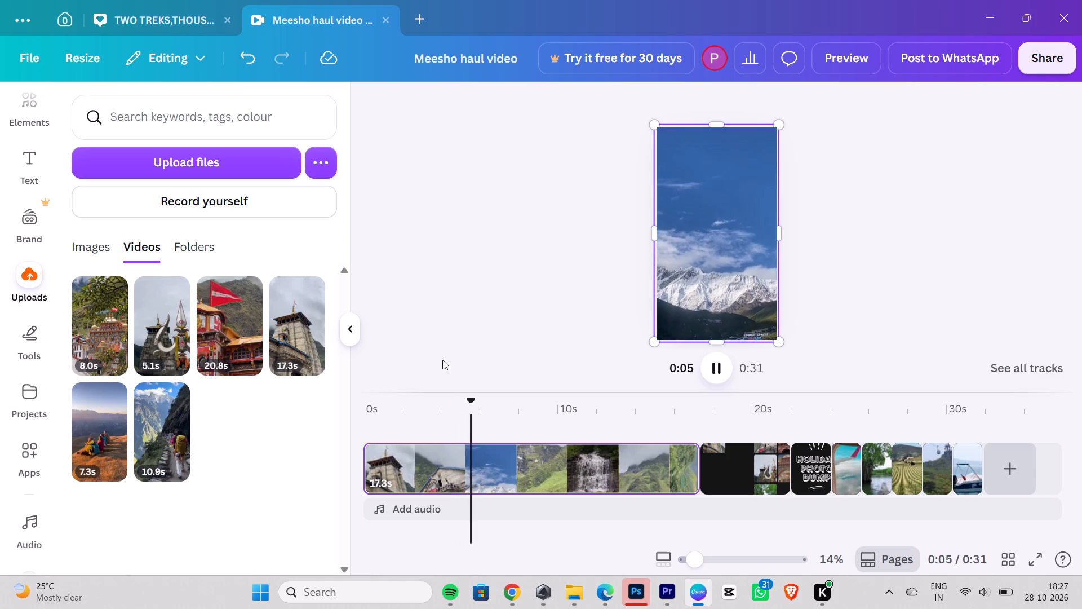
Play the collage page from the beginning to about 0:03 to check the filled grid tiles.
drag(498, 394, 334, 420)
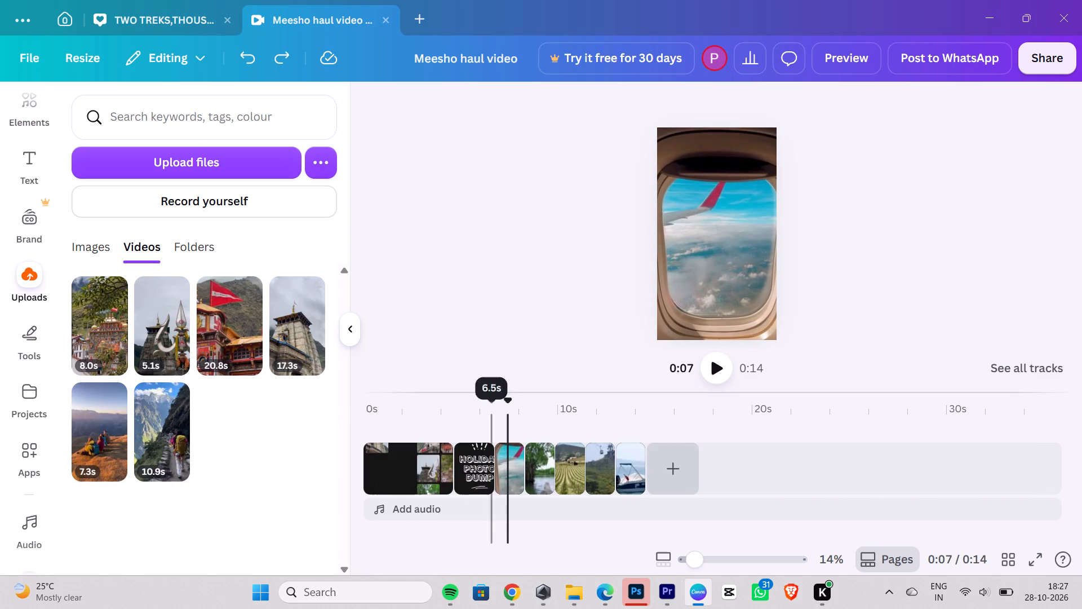
drag(501, 399, 219, 420)
key(space)
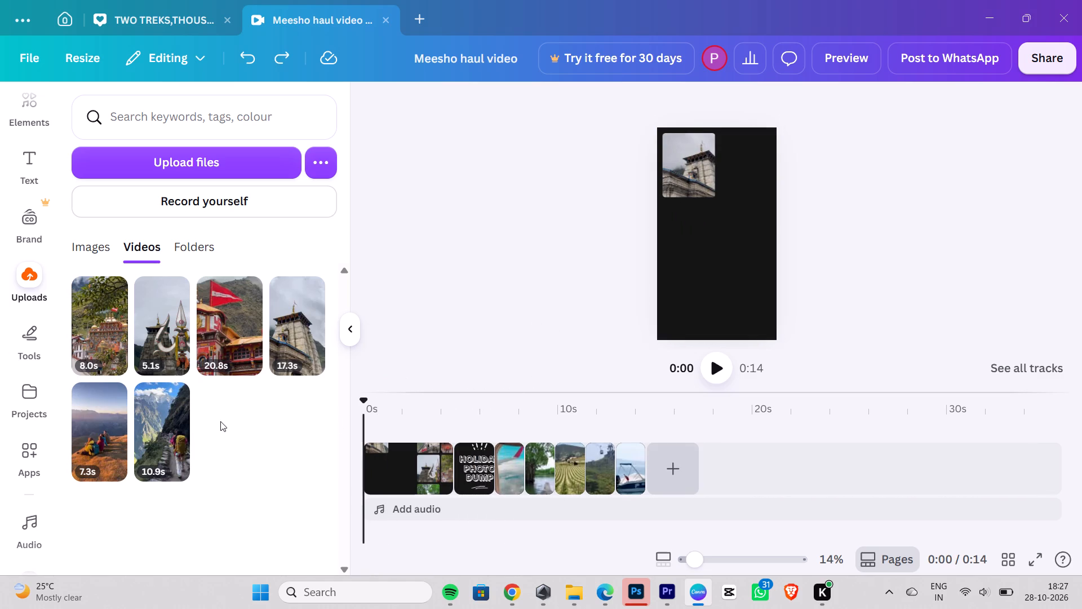
key(space)
key(space)
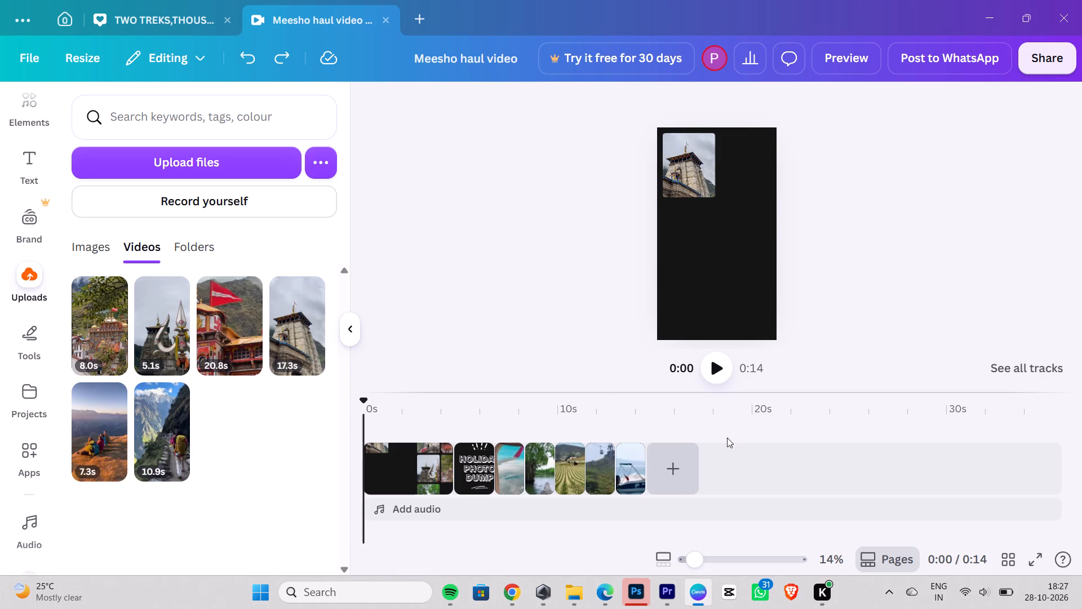
click(721, 370)
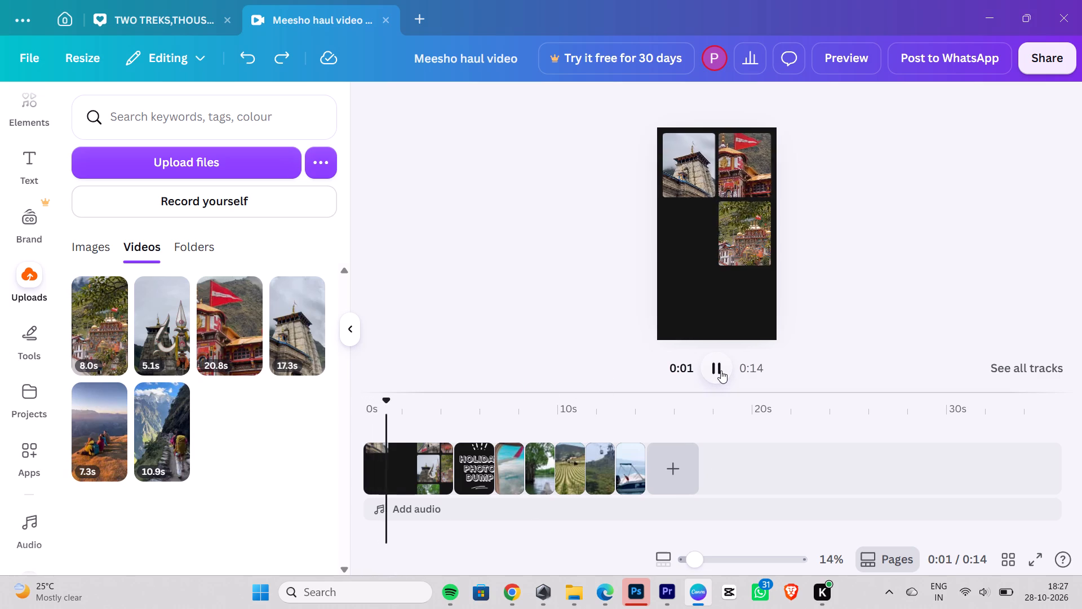
key(space)
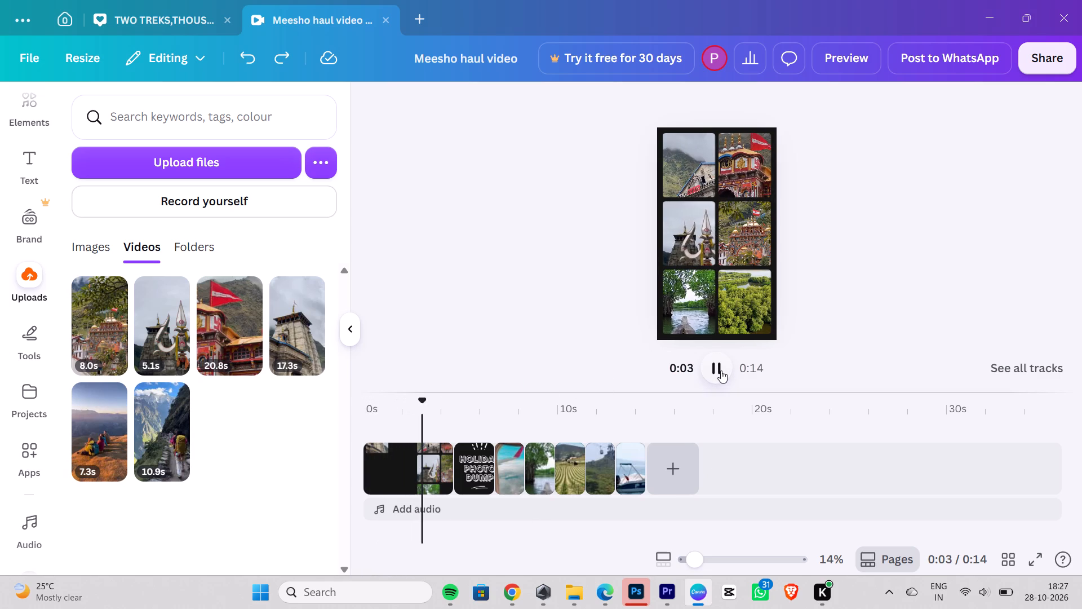
Upload the marigold-decorated temple video "20df9e8599f9478fadc0640c9986a656 (1)" from the Downloads folder.
click(706, 292)
click(219, 170)
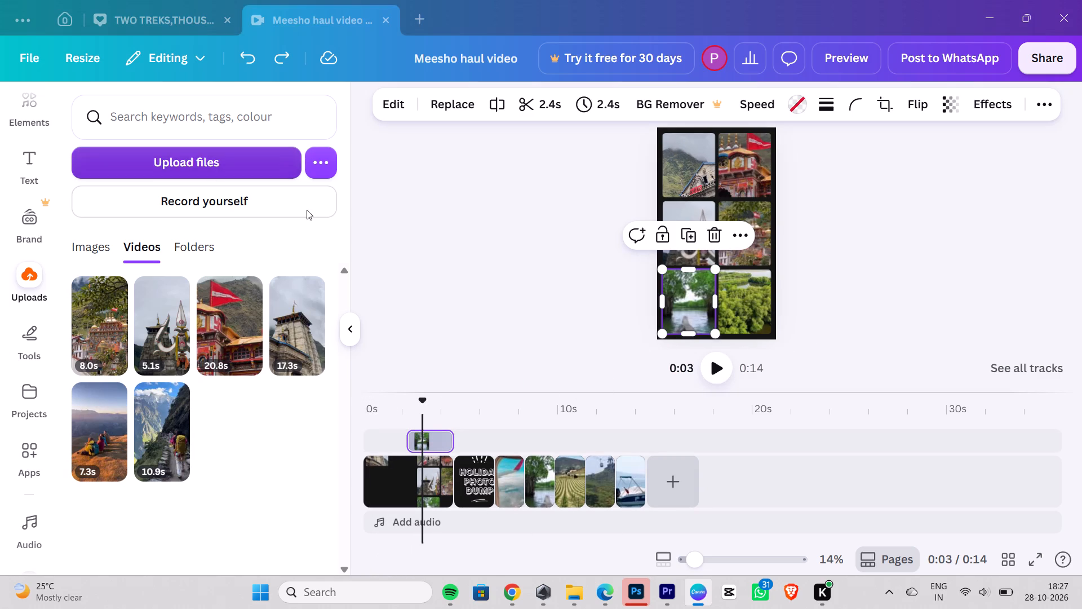
scroll(420, 162, down, 12)
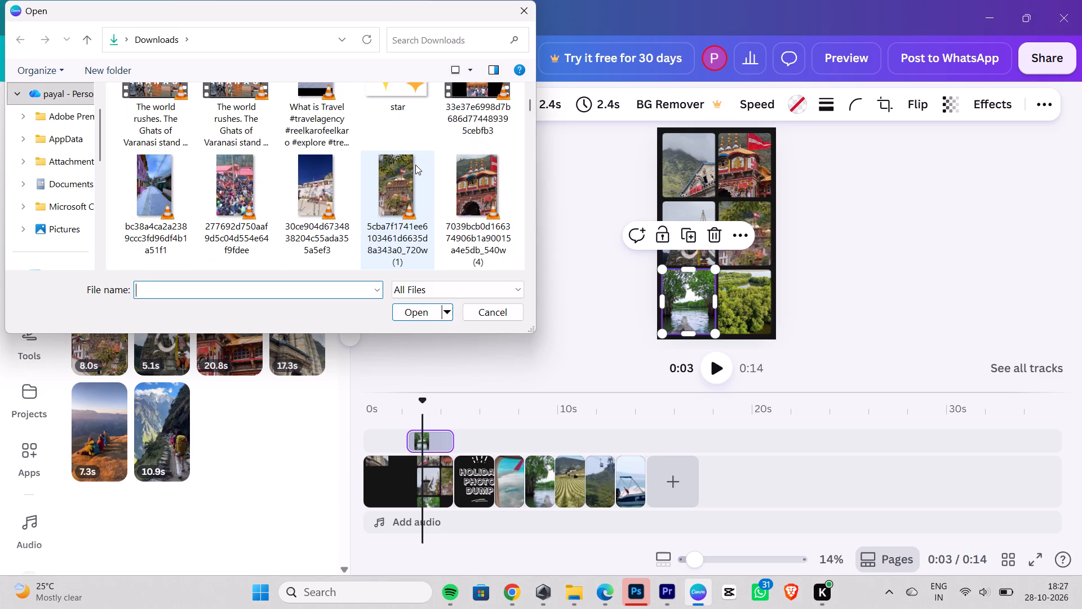
scroll(415, 165, down, 10)
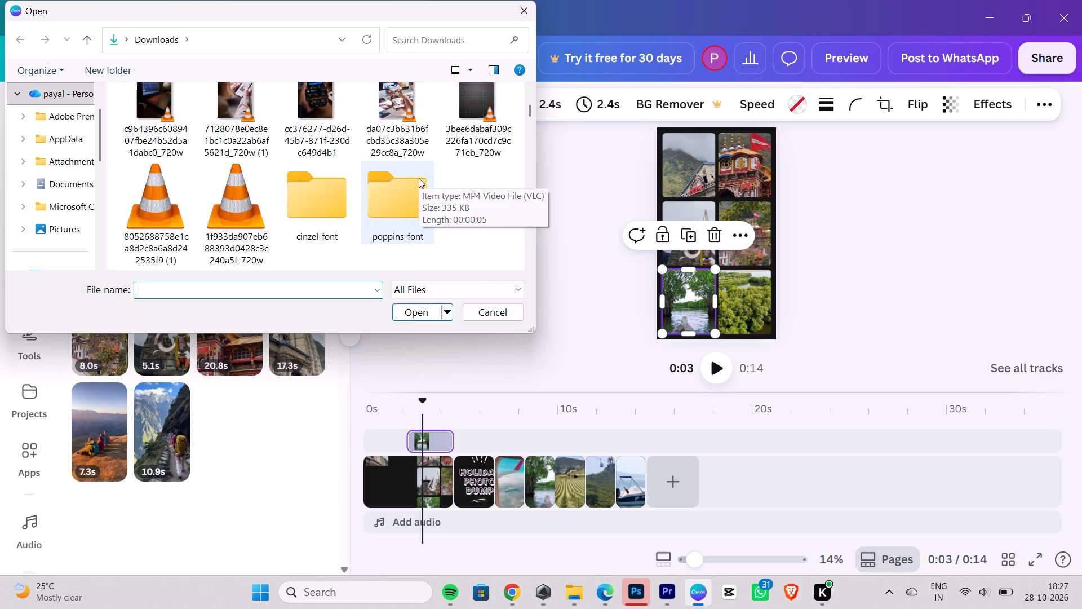
scroll(419, 178, down, 9)
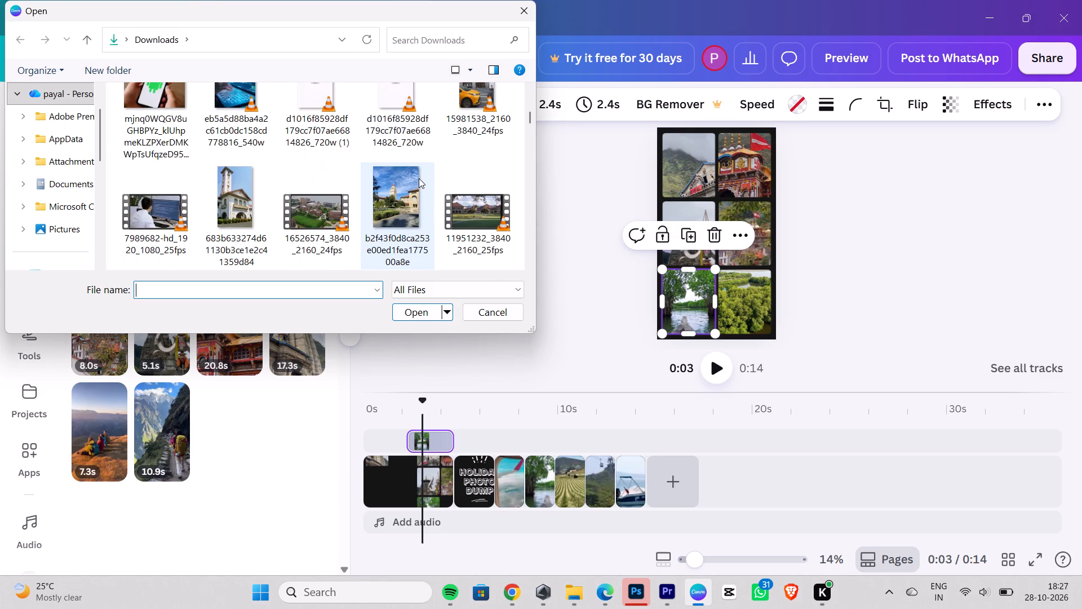
scroll(419, 178, down, 9)
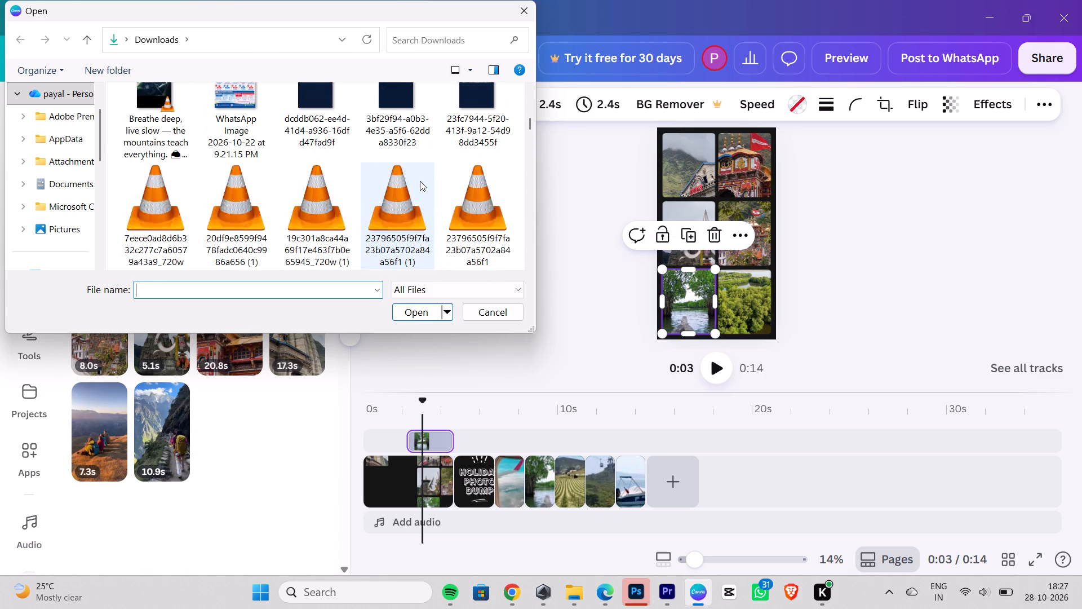
click(220, 193)
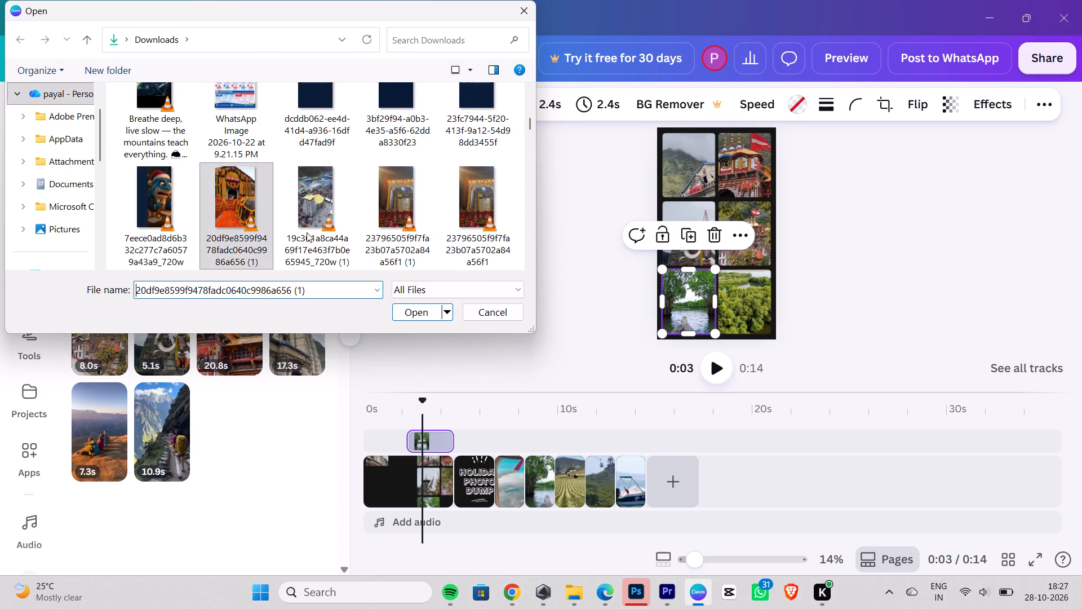
click(416, 310)
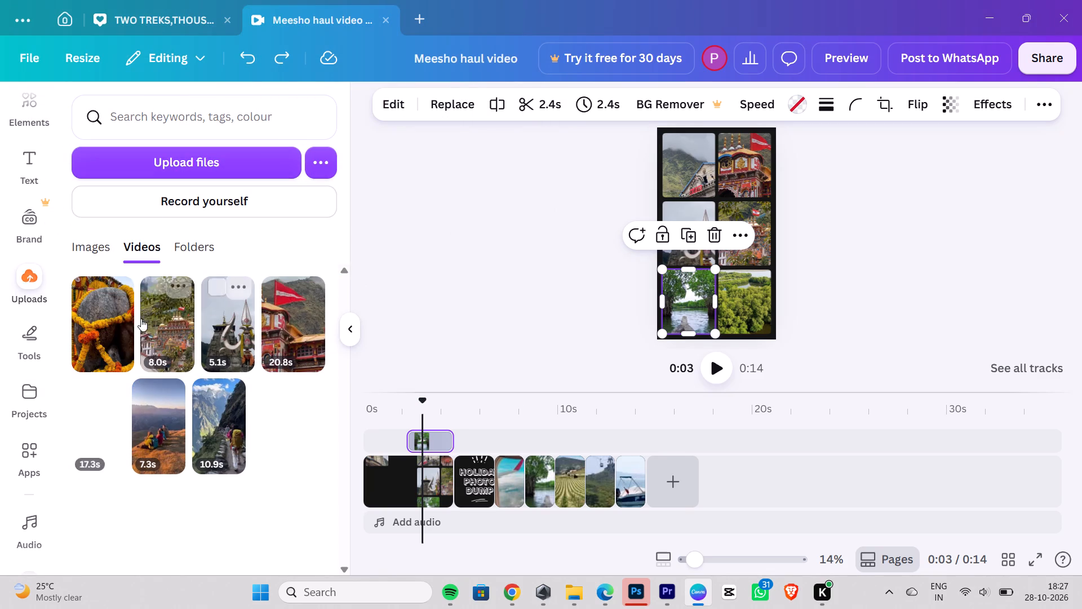
Replace the river clip in the grid's bottom-left tile with the uploaded marigold-garlanded stone clip.
drag(106, 322, 698, 288)
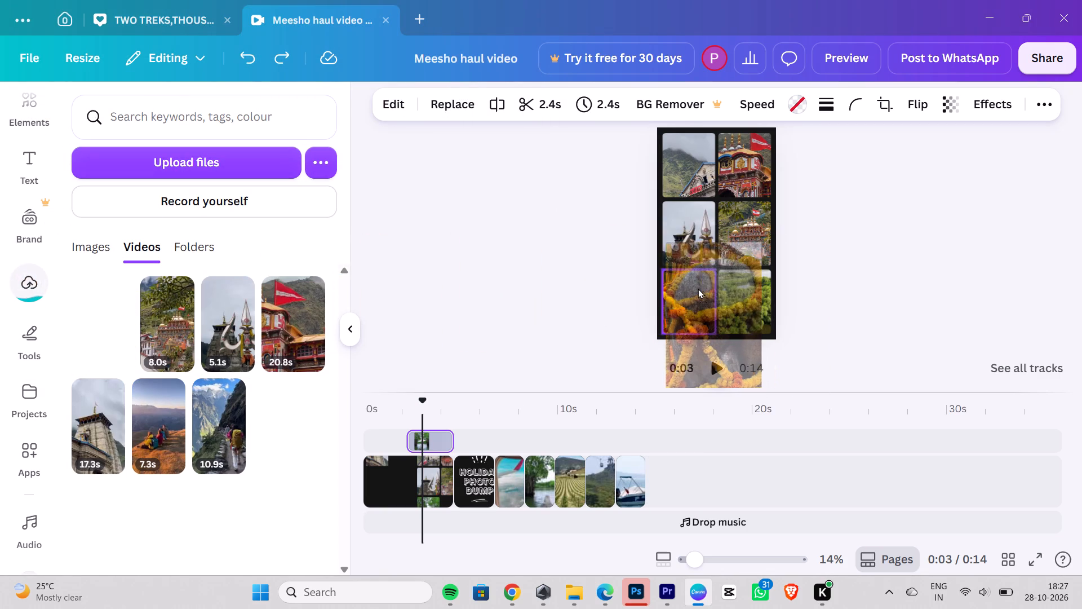
drag(698, 288, 697, 288)
Drop the hanging-garlands temple video "08330a4ead287180fe1951f80bccf0a3" from Downloads onto the design and also upload it to the video library.
click(230, 157)
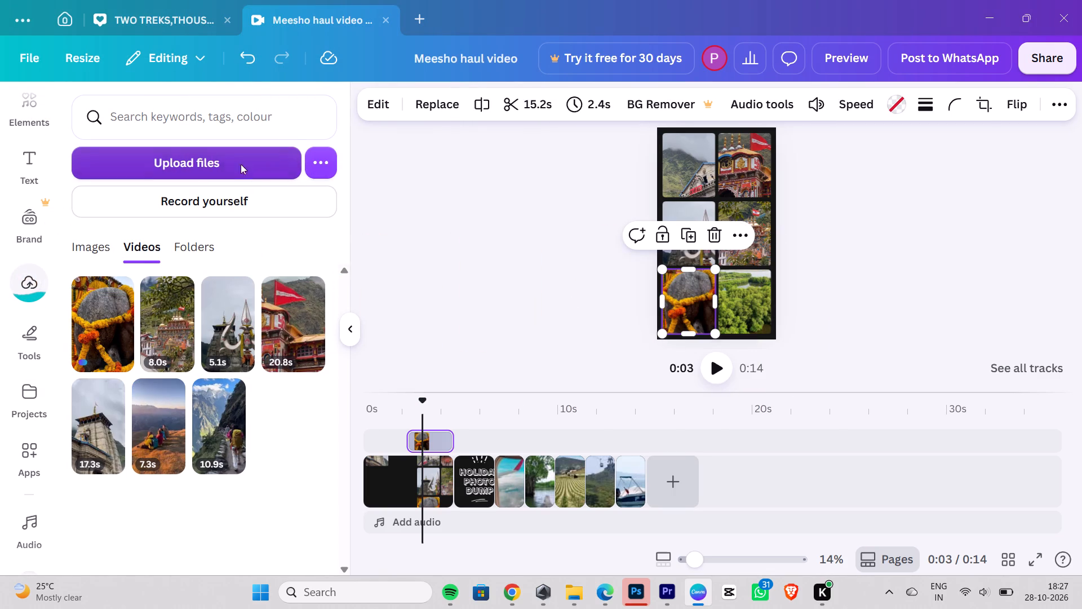
scroll(468, 196, down, 20)
scroll(468, 196, down, 3)
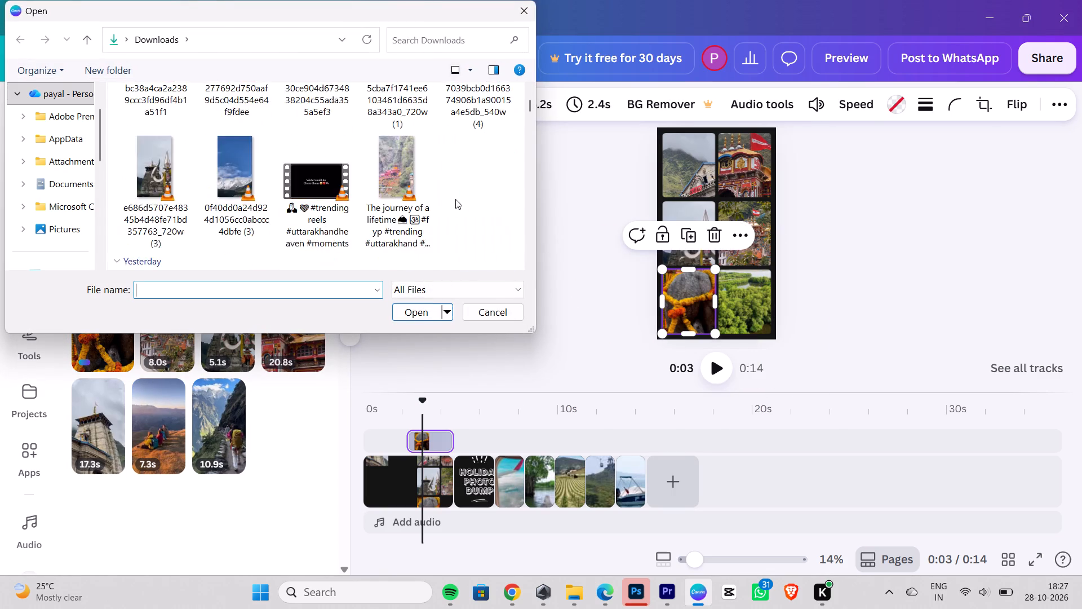
scroll(455, 199, down, 17)
scroll(428, 213, down, 20)
scroll(428, 213, down, 5)
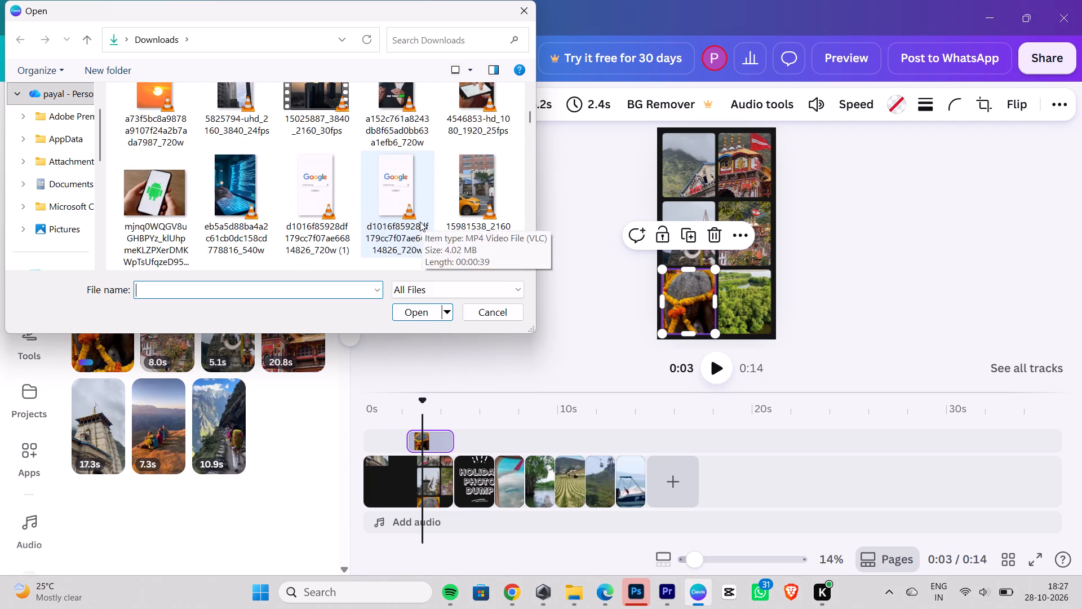
scroll(420, 222, down, 17)
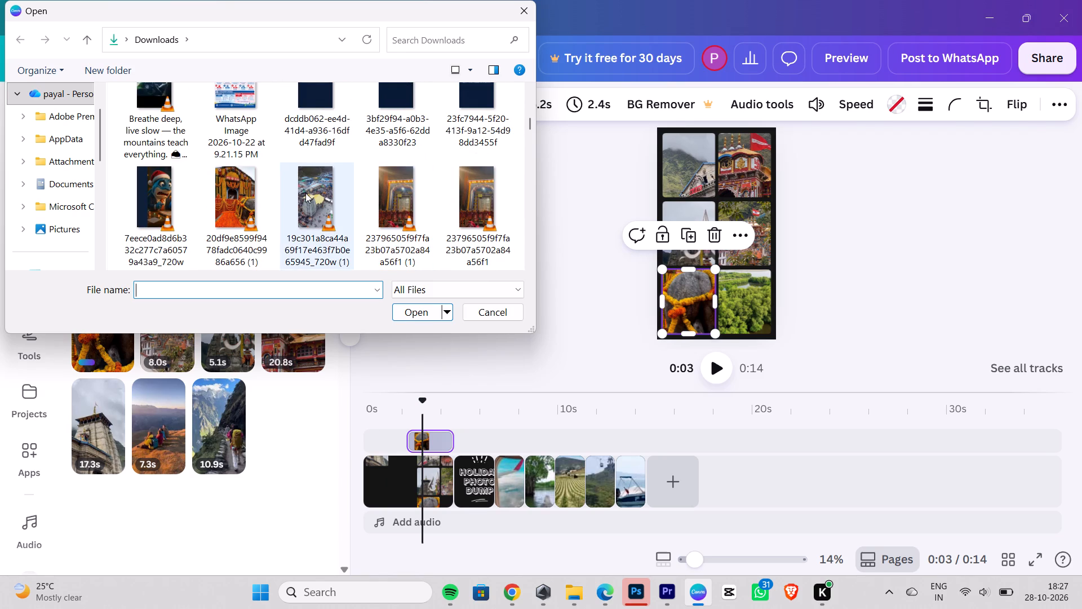
scroll(442, 184, down, 3)
scroll(378, 176, up, 2)
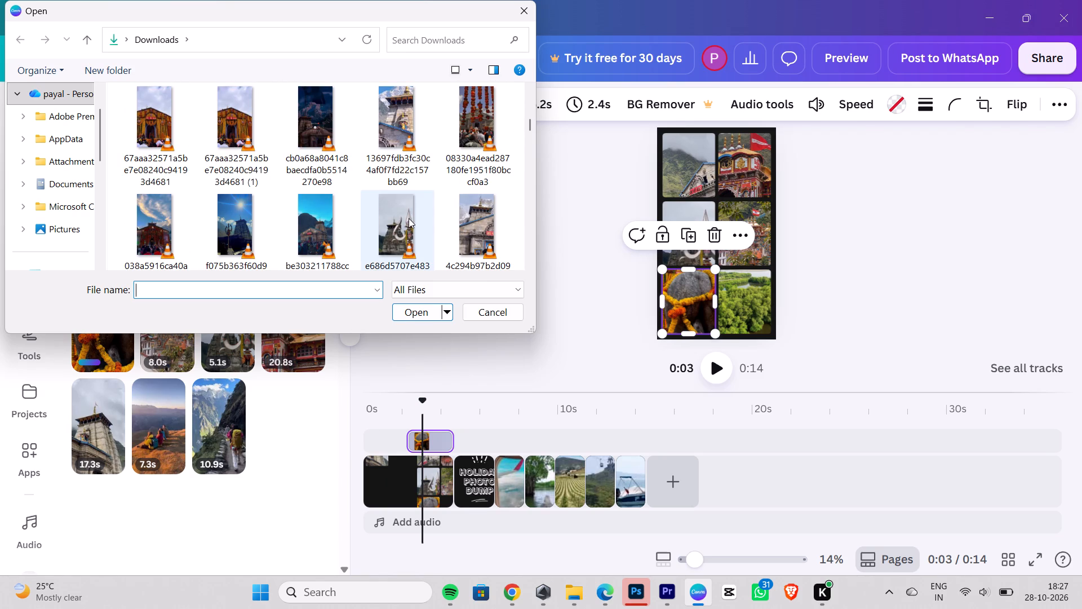
drag(481, 127, 716, 297)
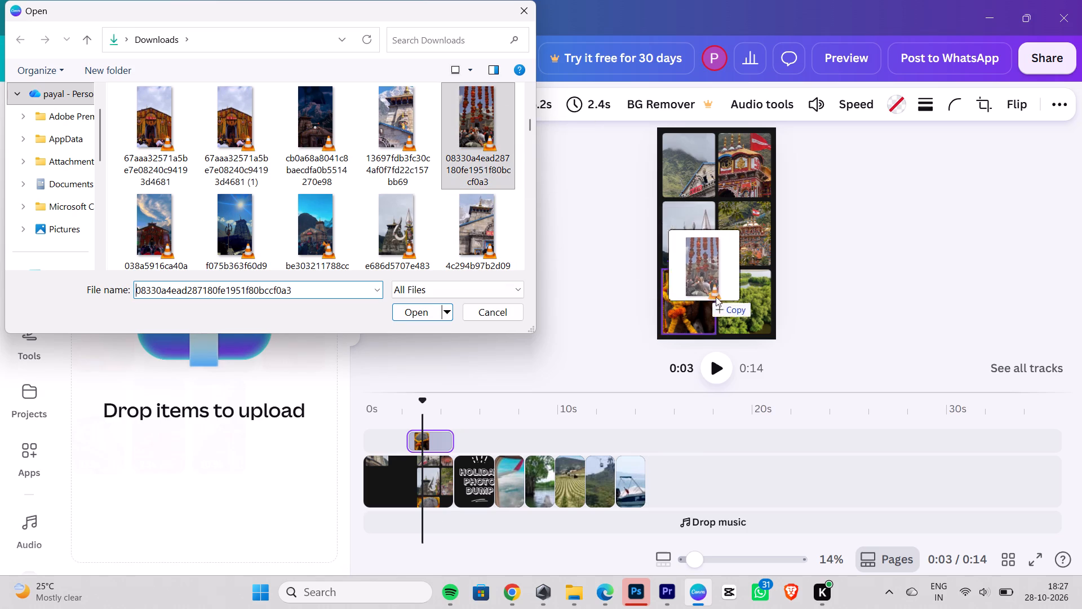
drag(716, 297, 742, 307)
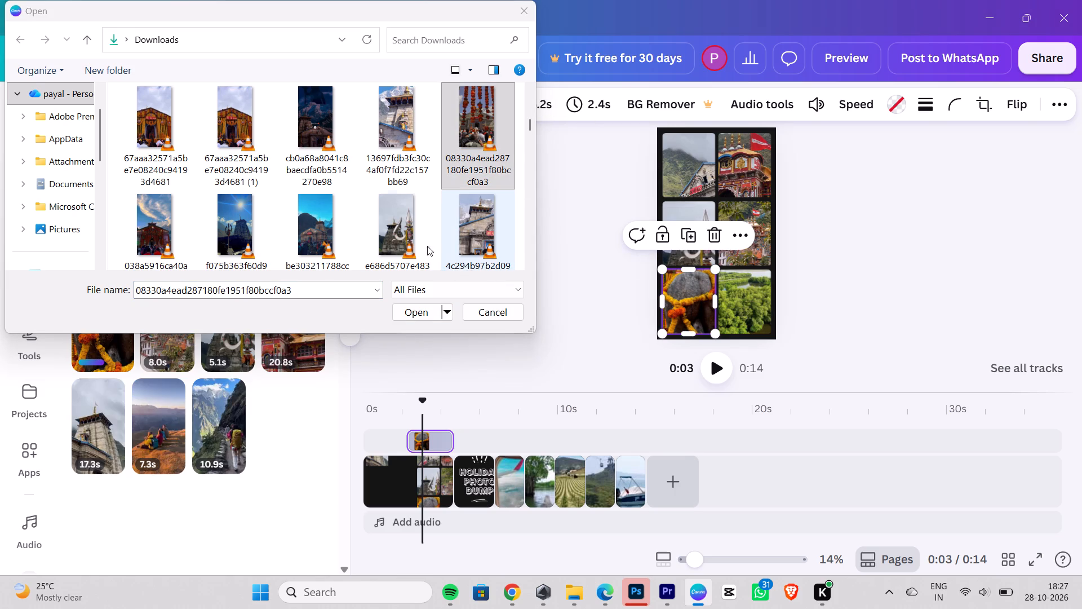
click(432, 311)
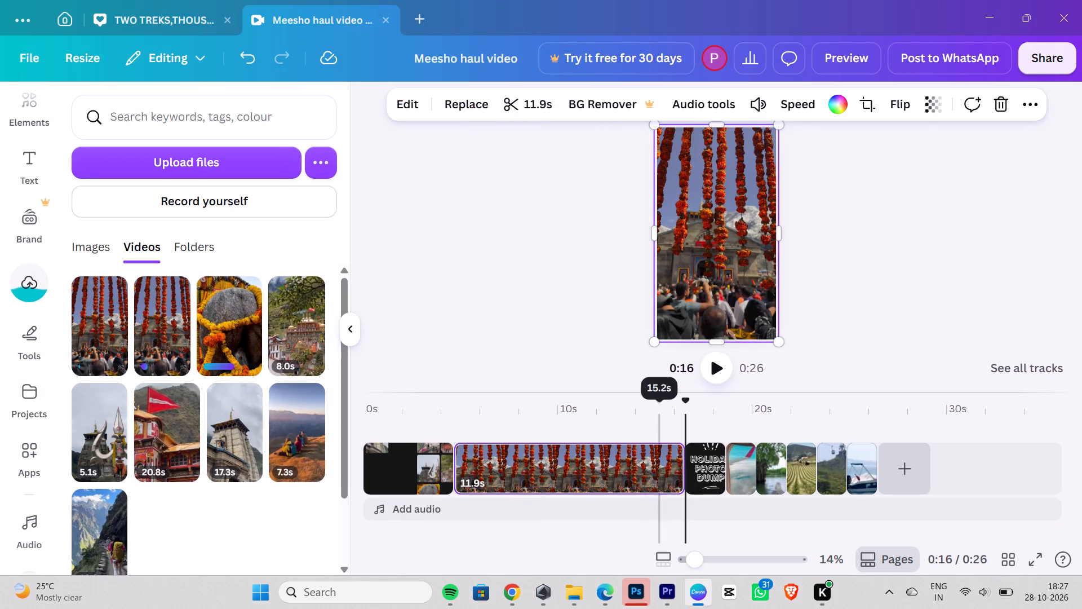
With the collage played to about 0:02, replace the green foliage clip in the grid's bottom-right tile with the hanging-garlands temple clip.
drag(688, 401, 305, 403)
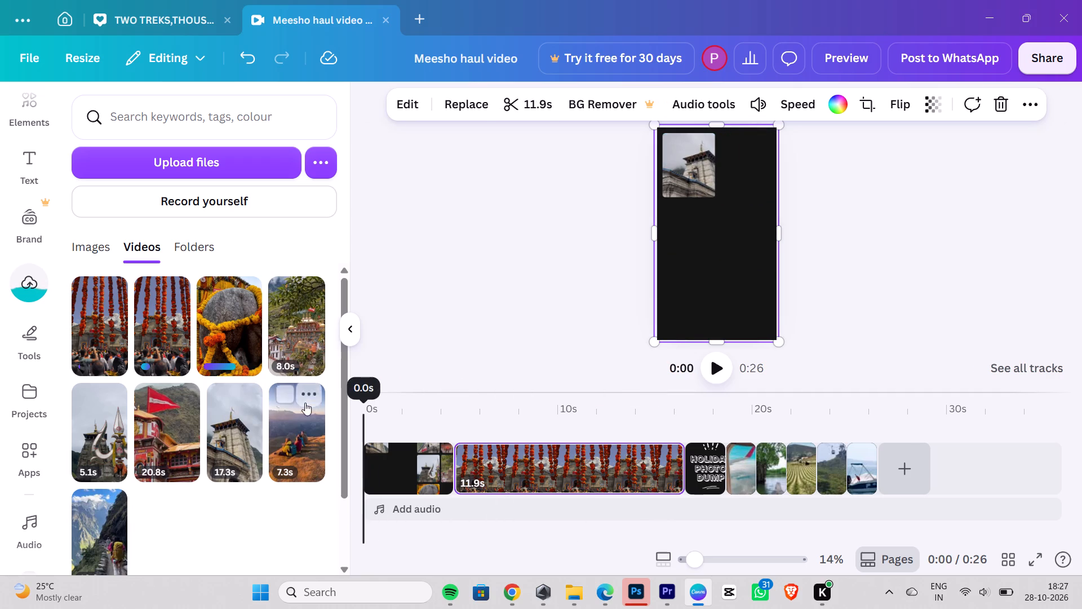
drag(305, 403, 292, 402)
key(space)
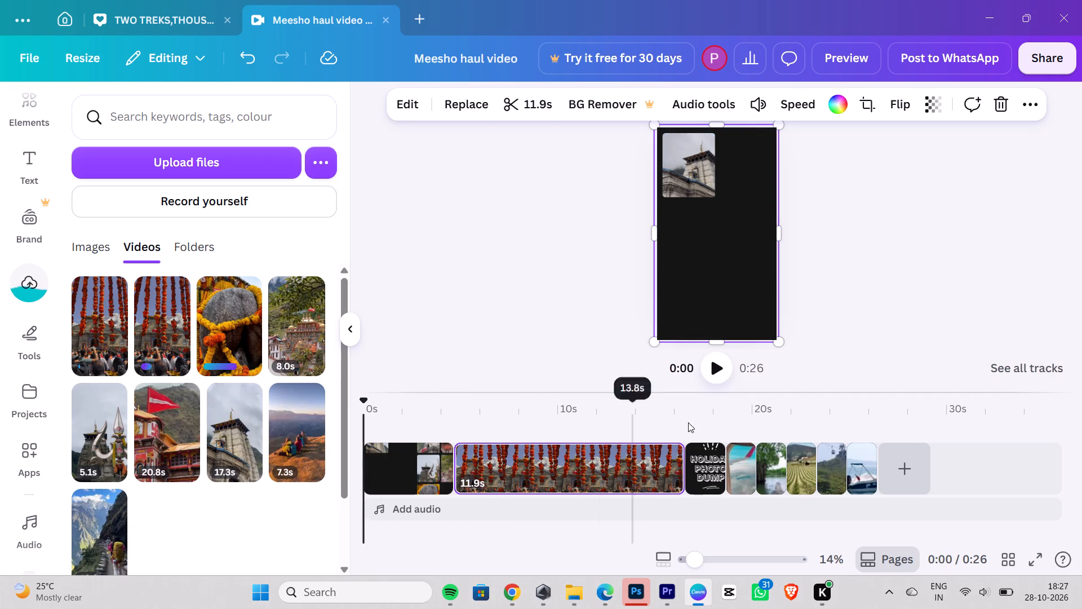
click(714, 369)
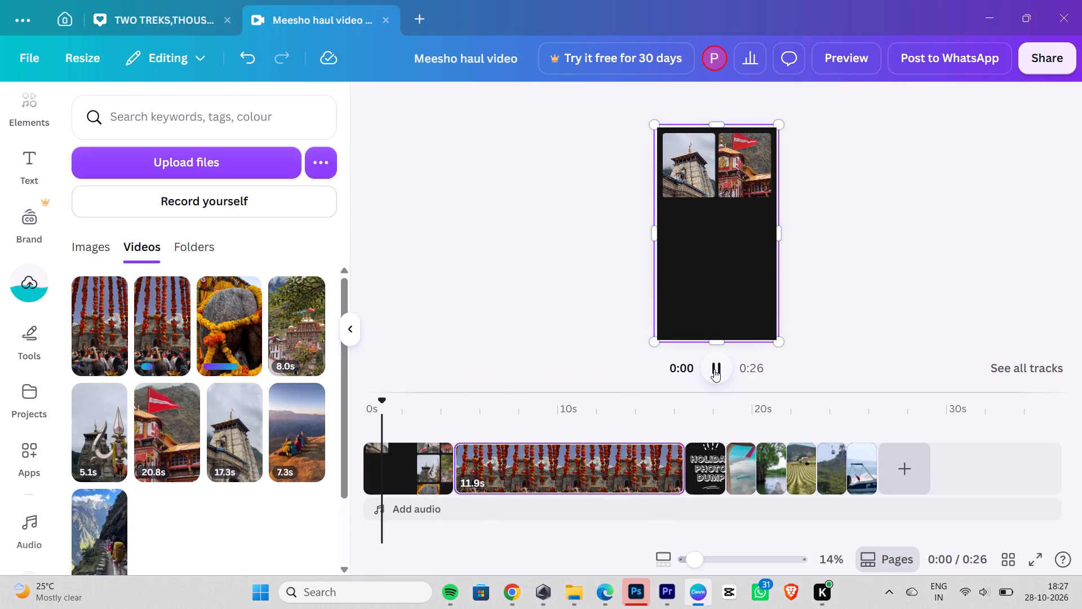
key(space)
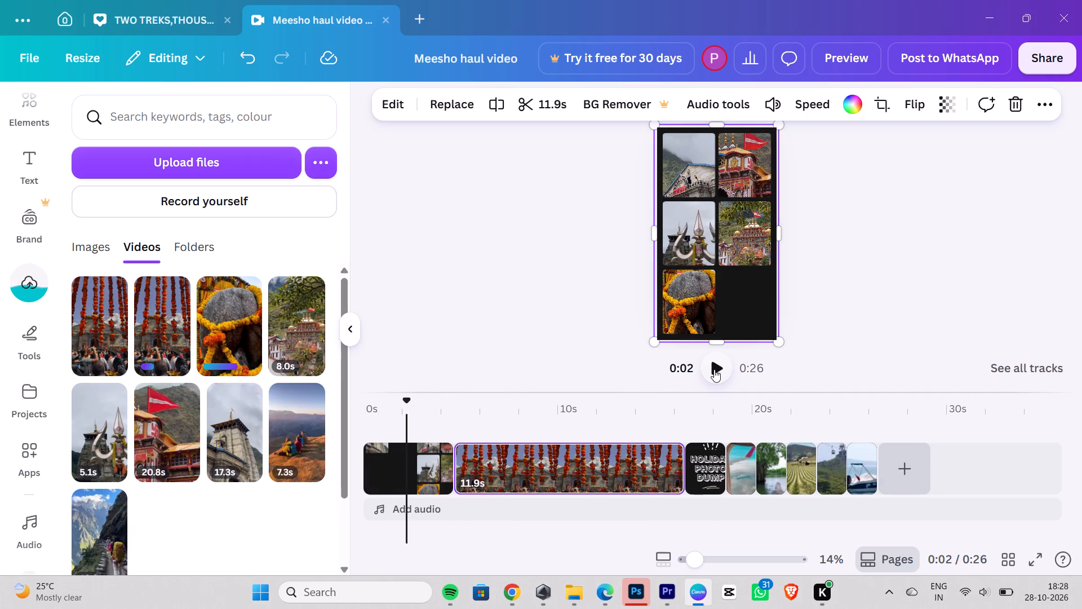
key(space)
key(space)
key(space)
key(space)
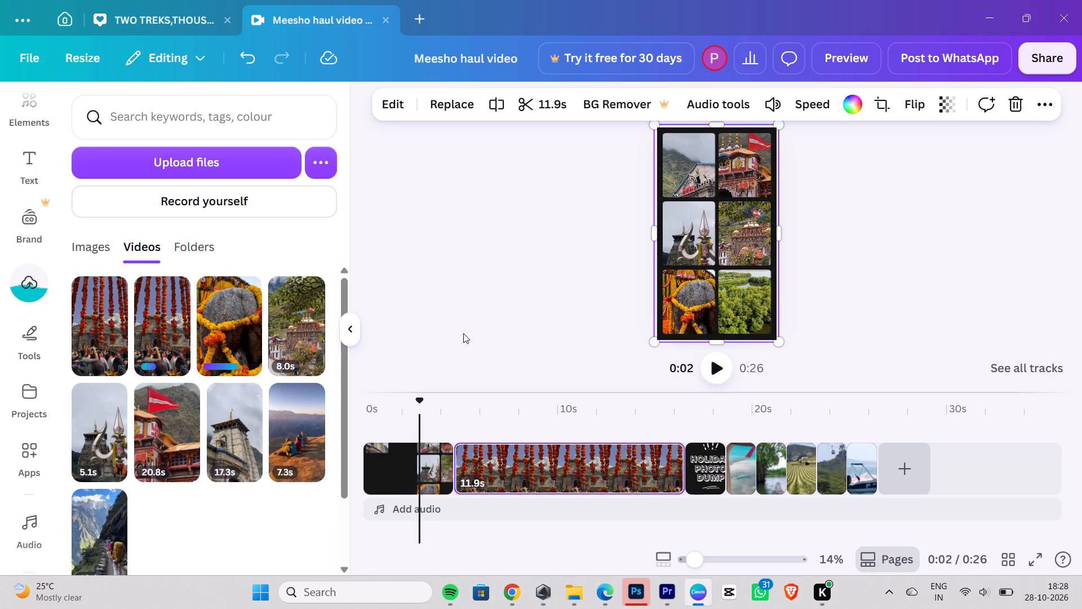
drag(156, 332, 743, 306)
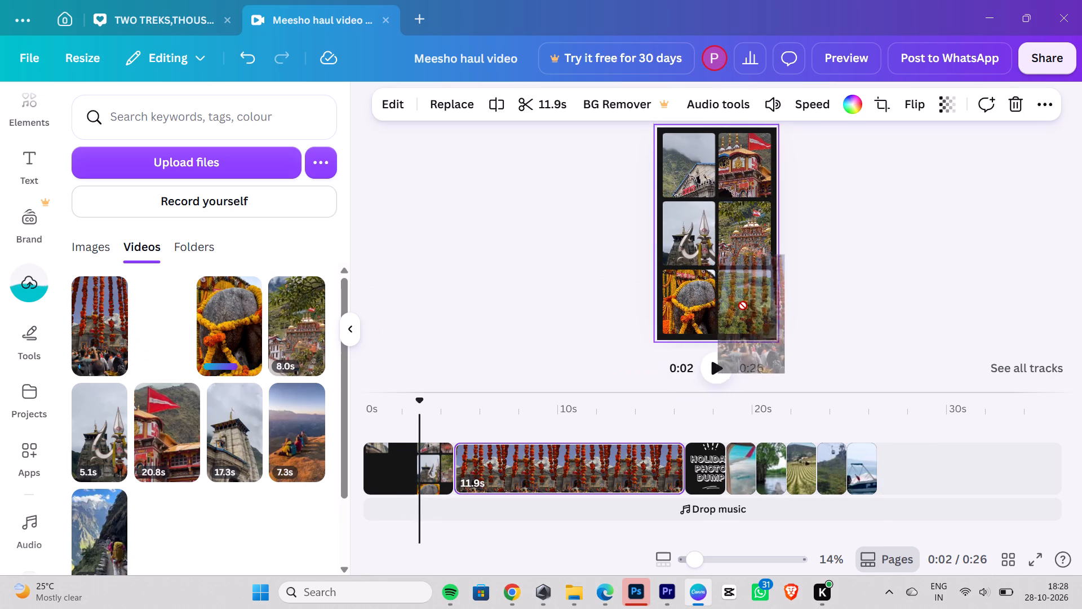
drag(743, 306, 743, 304)
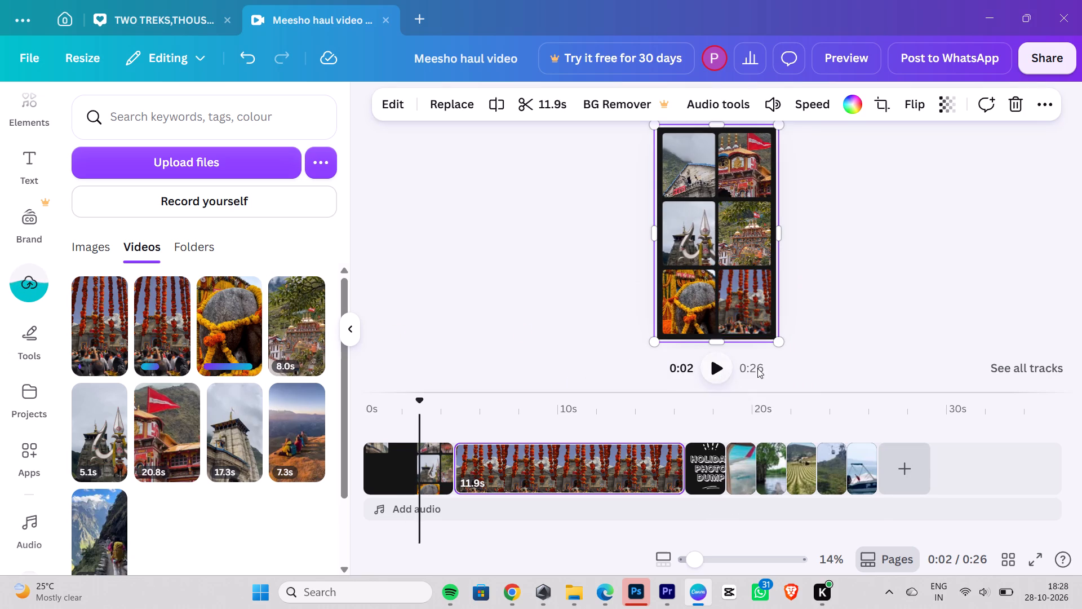
Play the video full screen from the beginning to about 0:15 to review the completed collage, and return to the editor.
click(1038, 558)
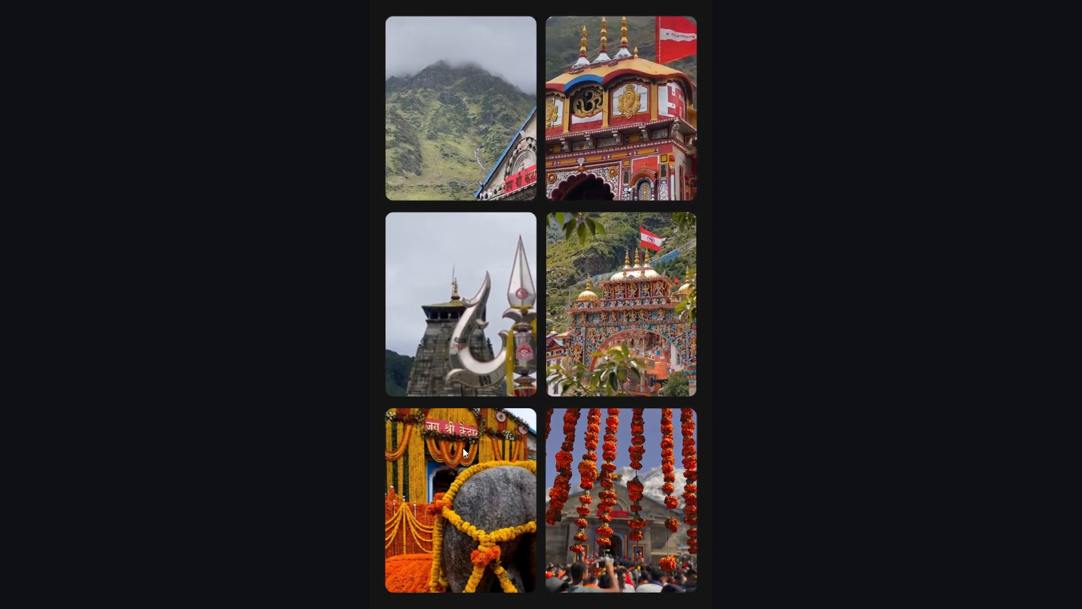
drag(252, 581, 0, 570)
key(space)
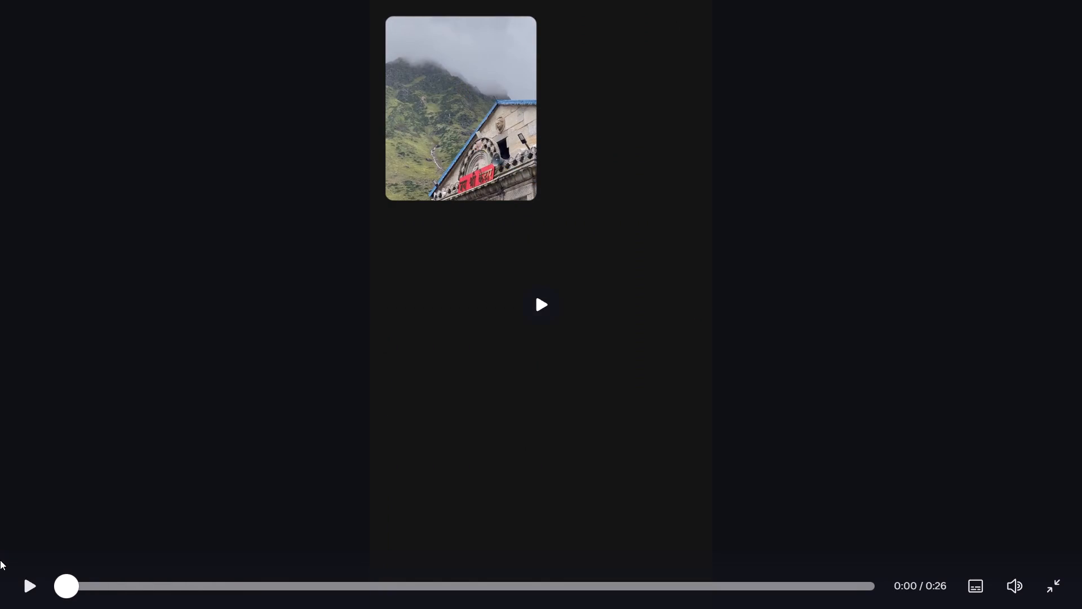
click(536, 308)
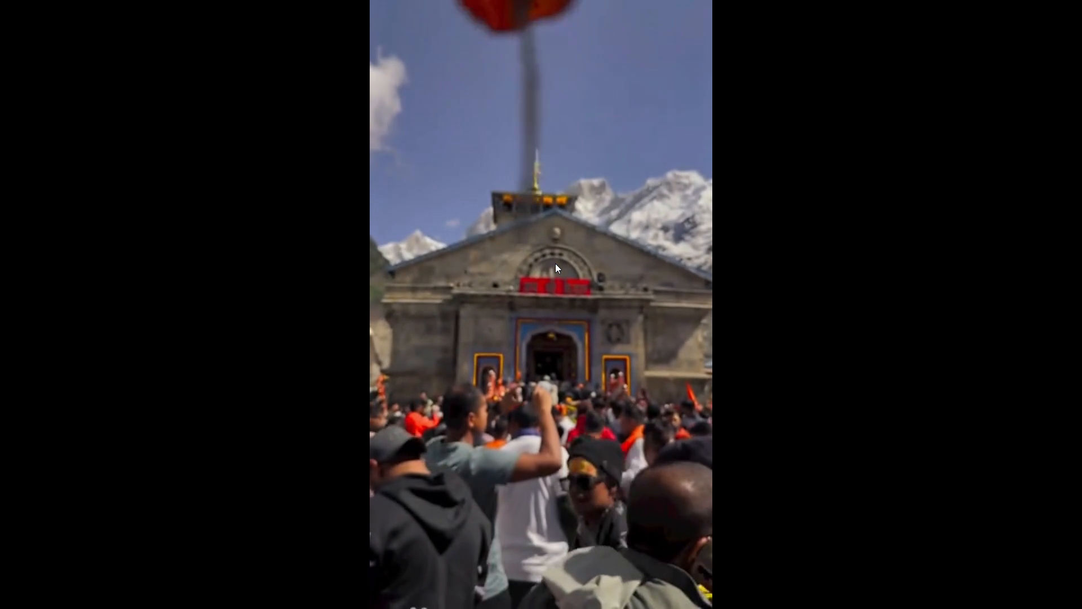
click(1056, 589)
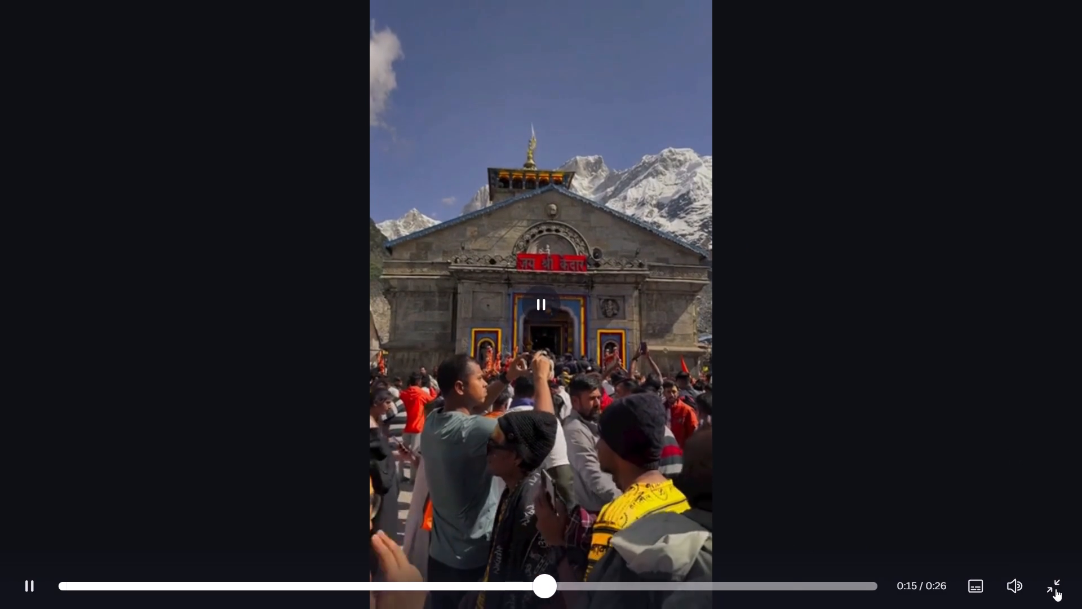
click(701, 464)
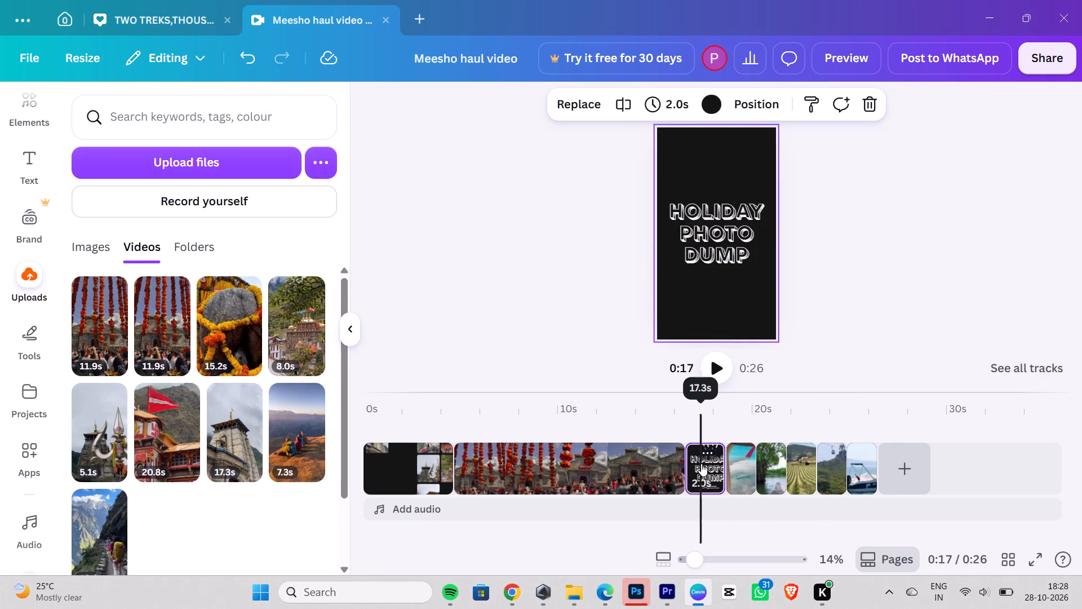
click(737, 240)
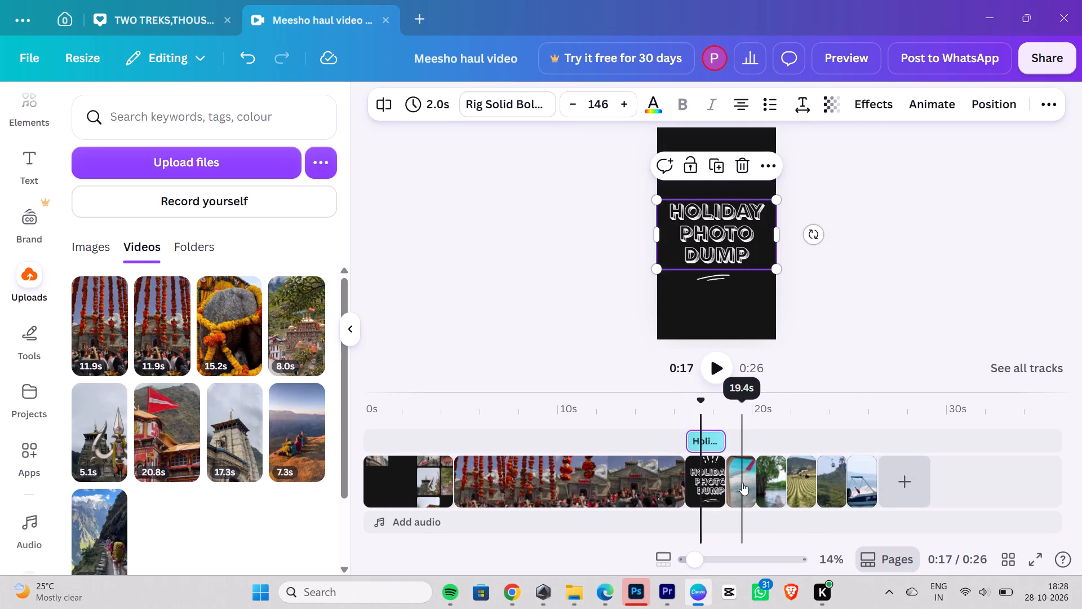
Overlay the 8.0-second leaf-framed temple clip on the airplane-window page, then enlarge and reposition it to fill the frame.
click(742, 482)
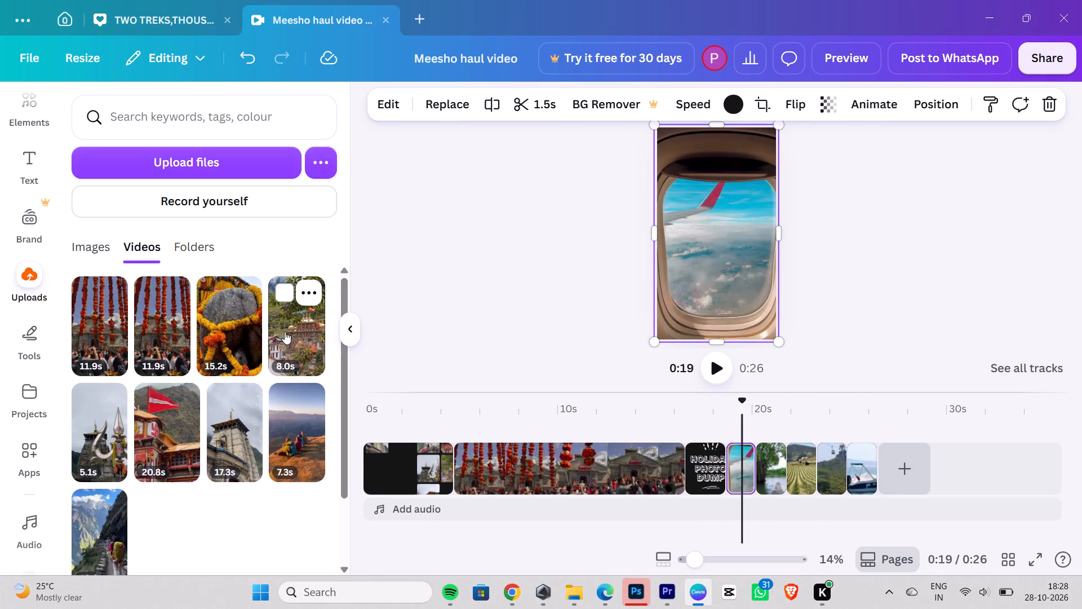
drag(289, 328, 719, 247)
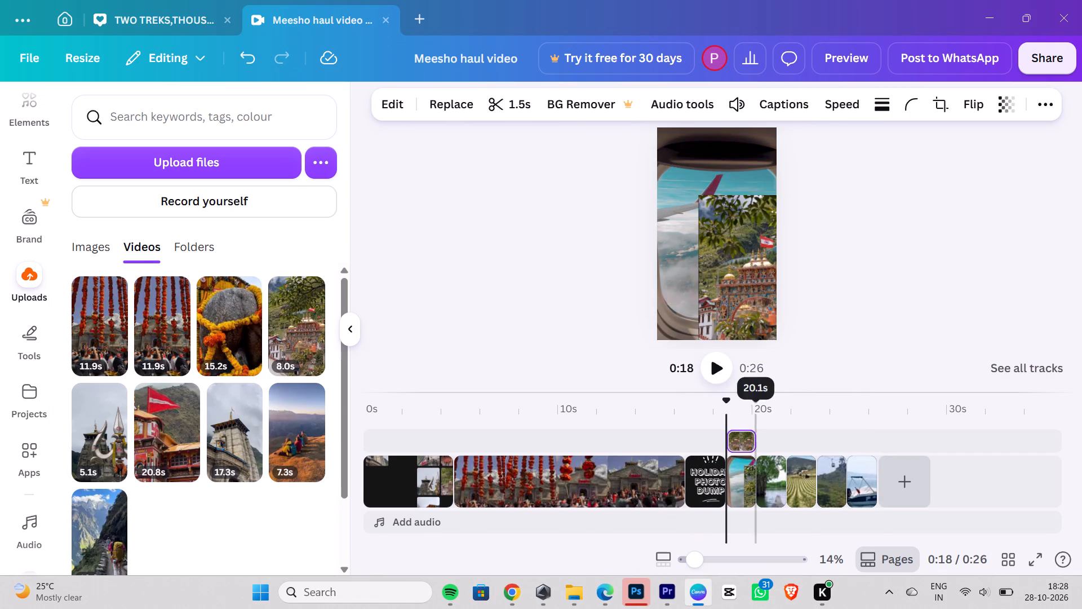
drag(765, 288, 730, 218)
drag(759, 294, 781, 341)
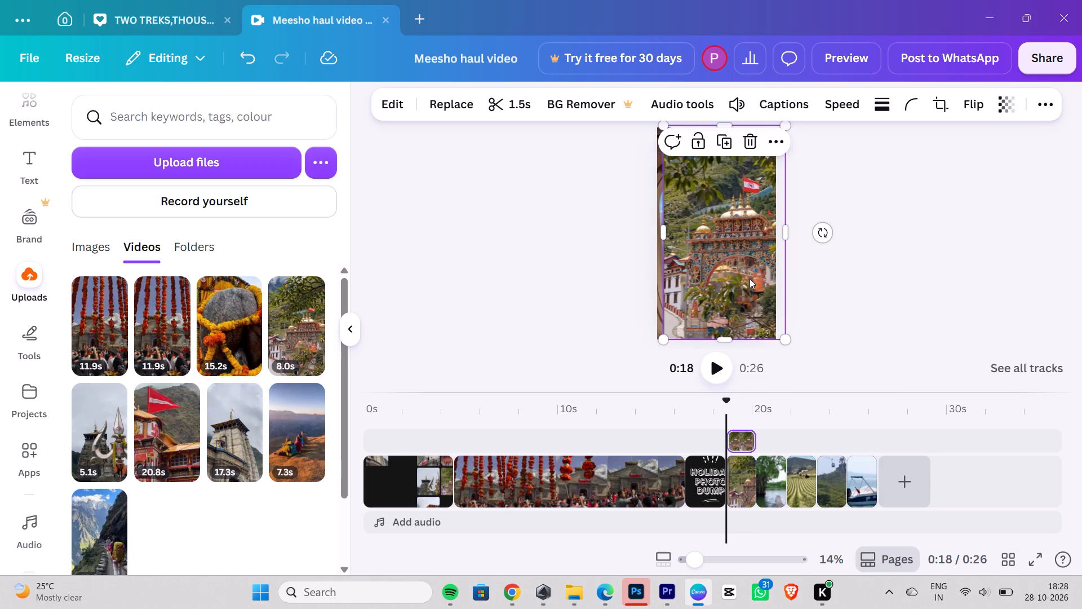
drag(747, 274, 739, 276)
click(849, 329)
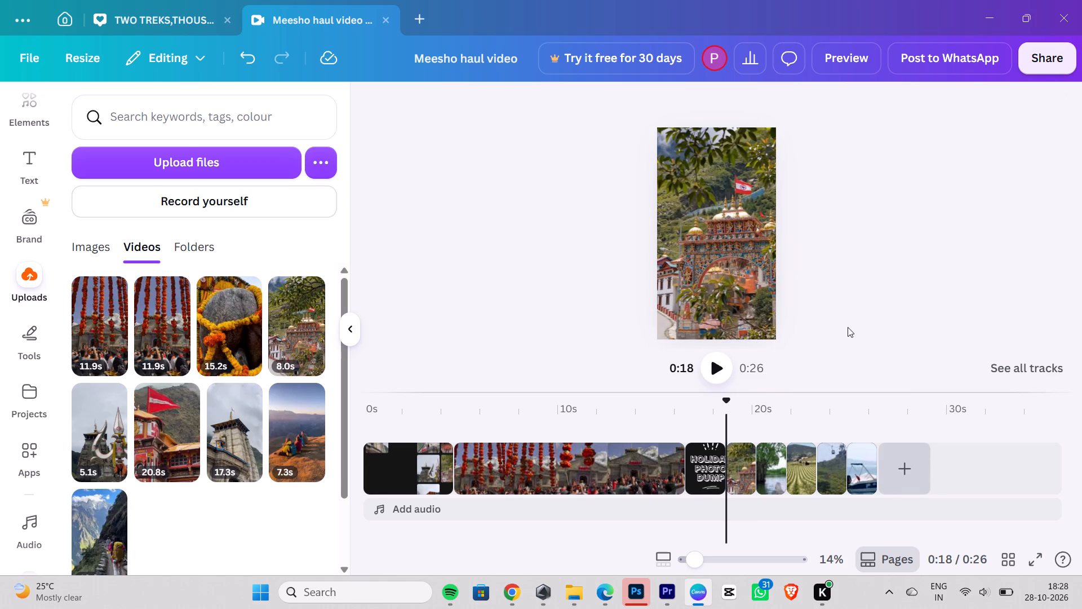
Overlay the 15.2-second marigold-garlanded stone clip on the mangrove boat page and scale it to cover the whole frame.
click(768, 472)
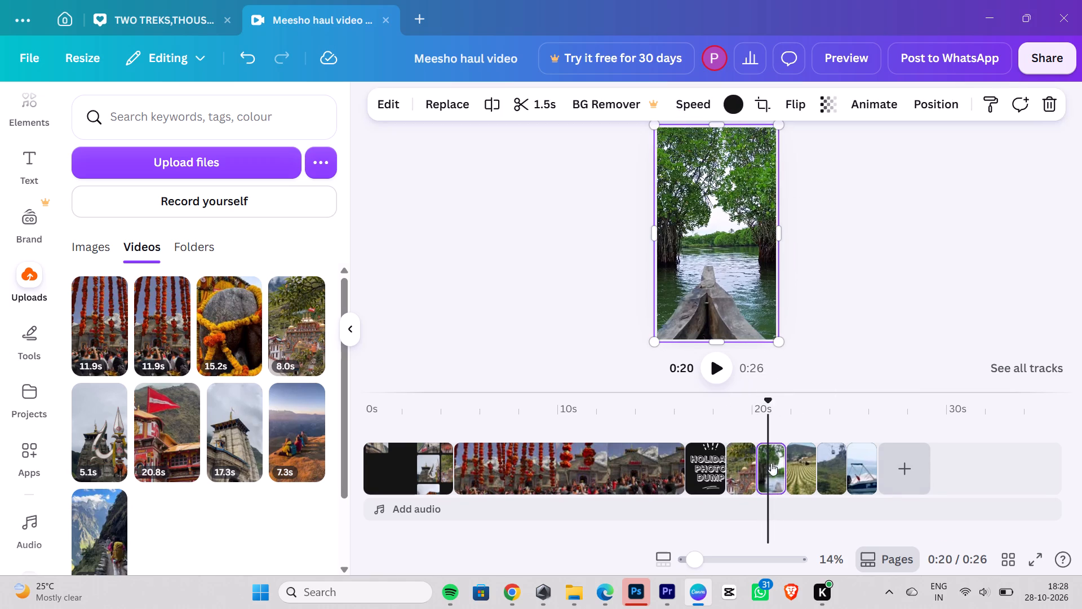
drag(244, 340, 740, 220)
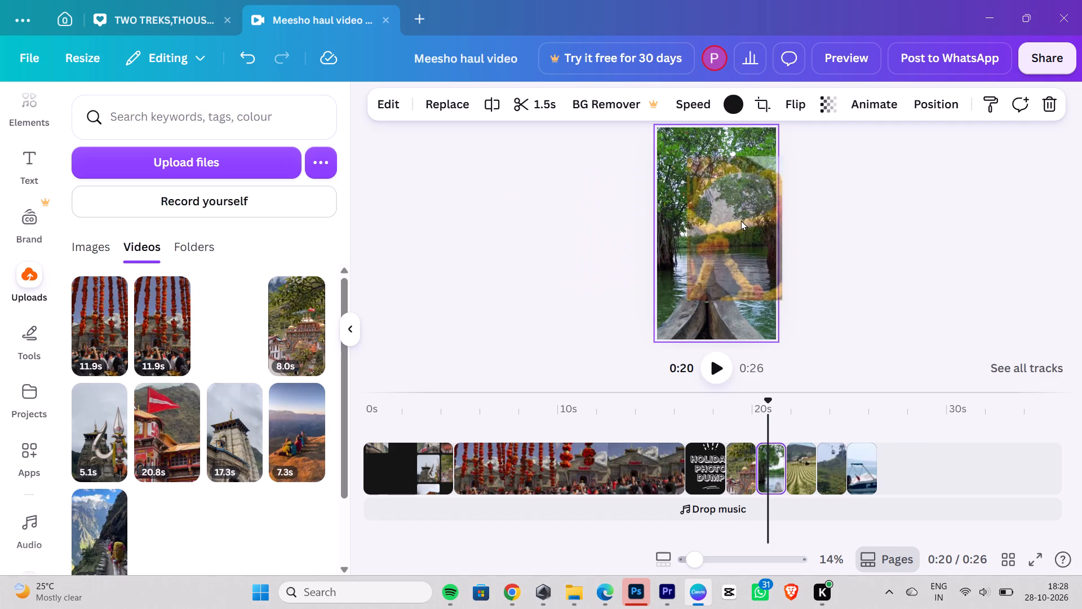
drag(740, 220, 717, 214)
click(752, 277)
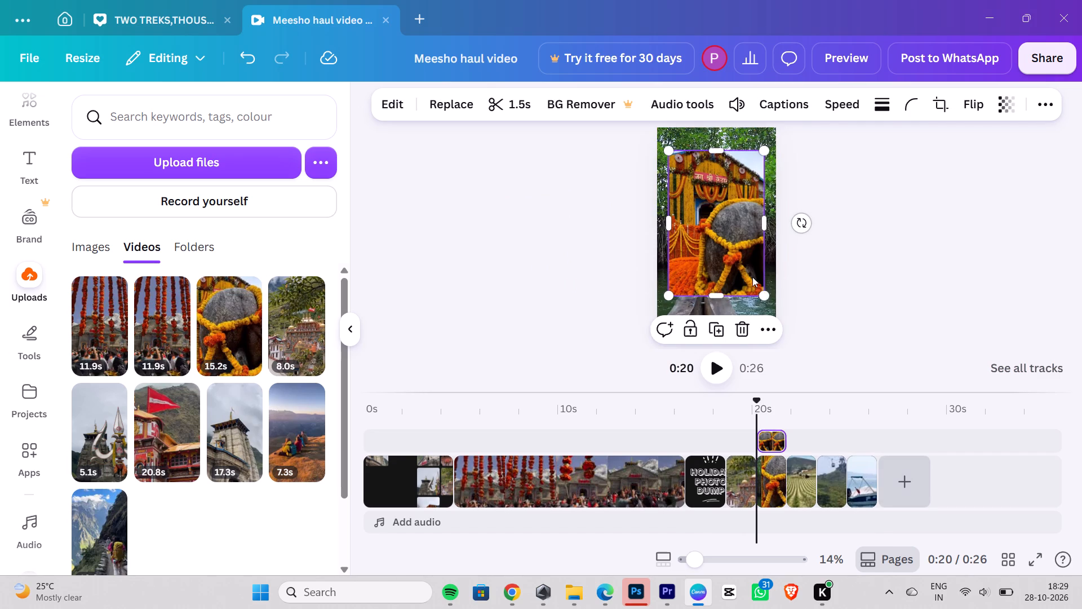
drag(765, 294, 778, 337)
drag(759, 295, 745, 280)
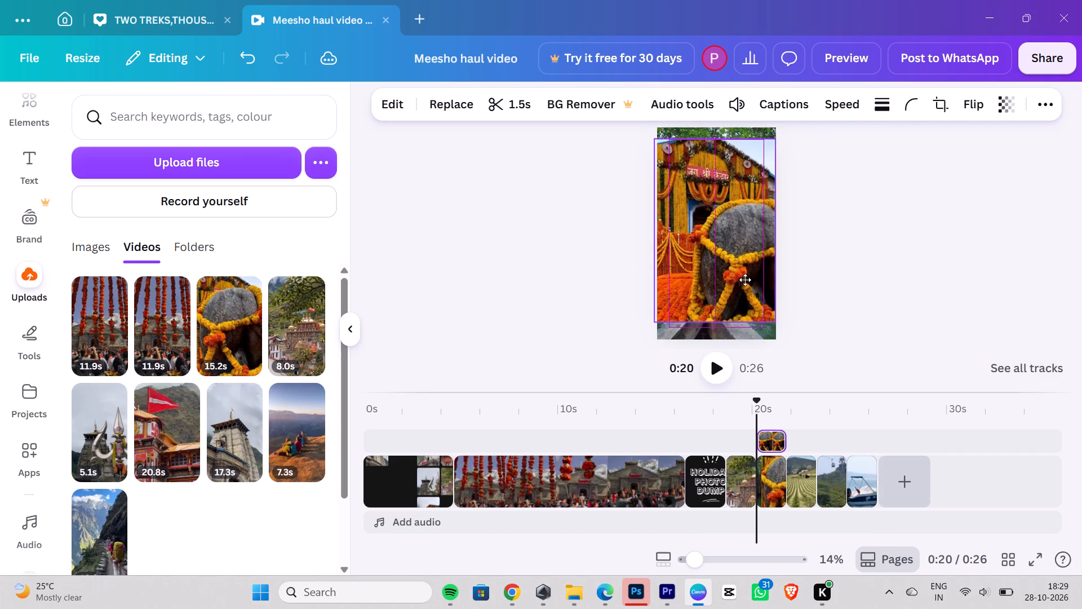
drag(745, 280, 744, 267)
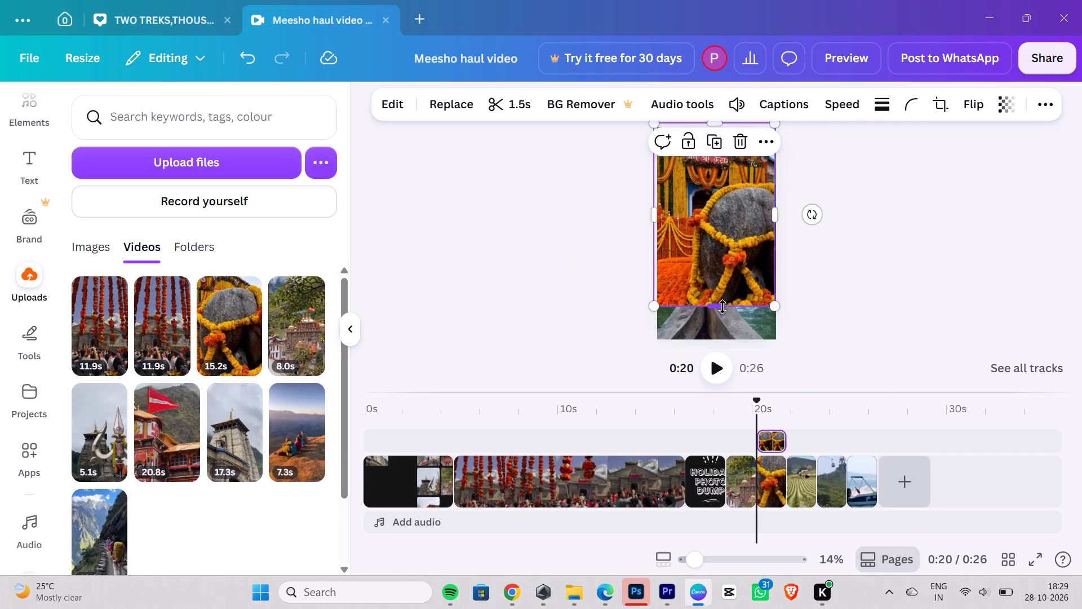
drag(775, 304, 775, 350)
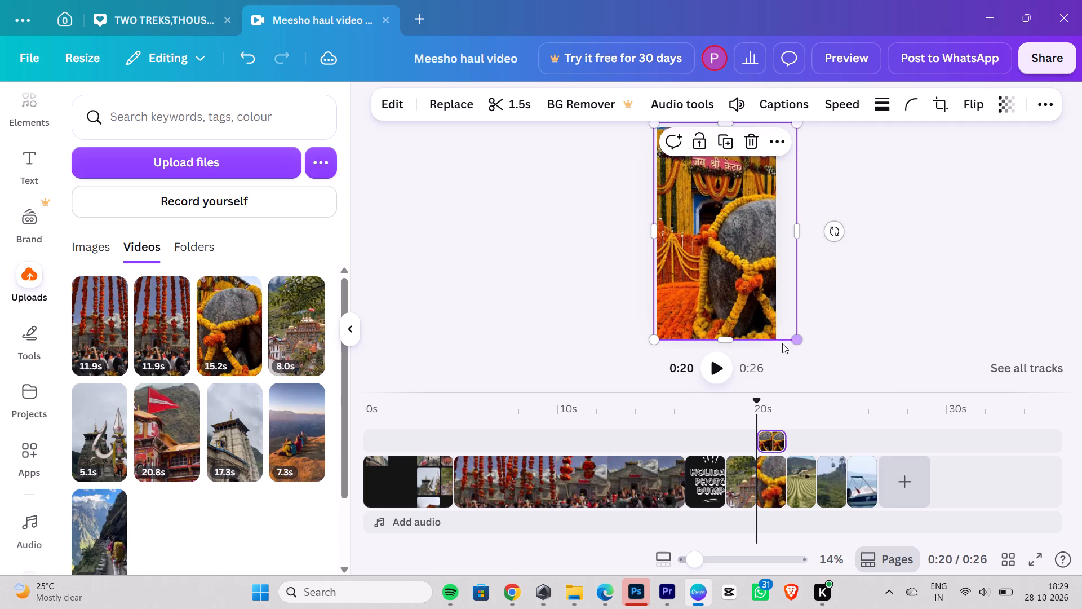
click(881, 235)
Overlay the 20.8-second red-flag temple clip on the vineyard page and scale it to fill the frame.
click(801, 465)
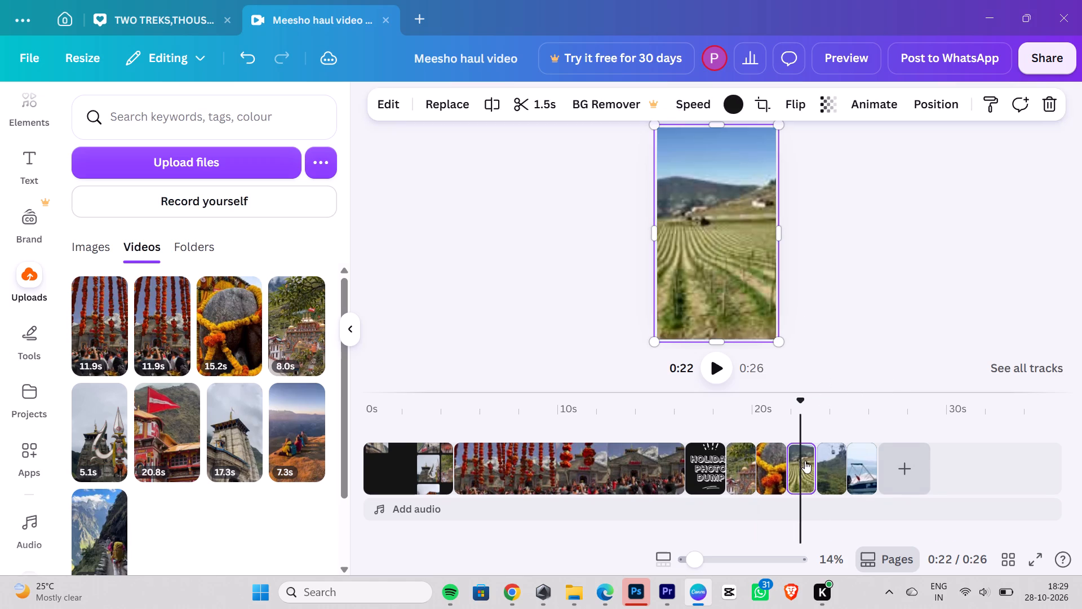
drag(162, 445, 703, 240)
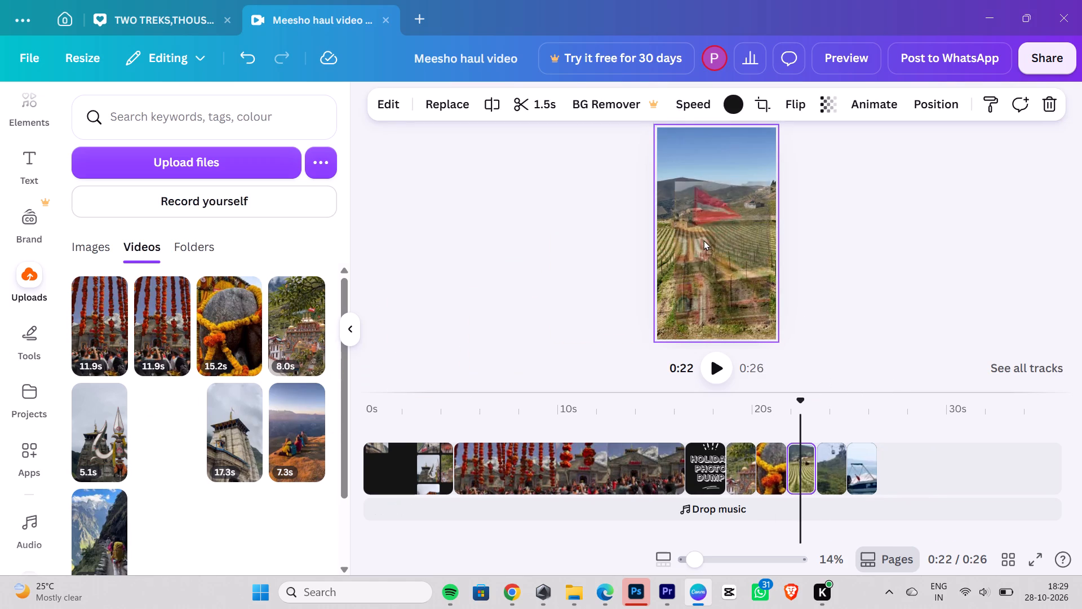
drag(703, 240, 688, 213)
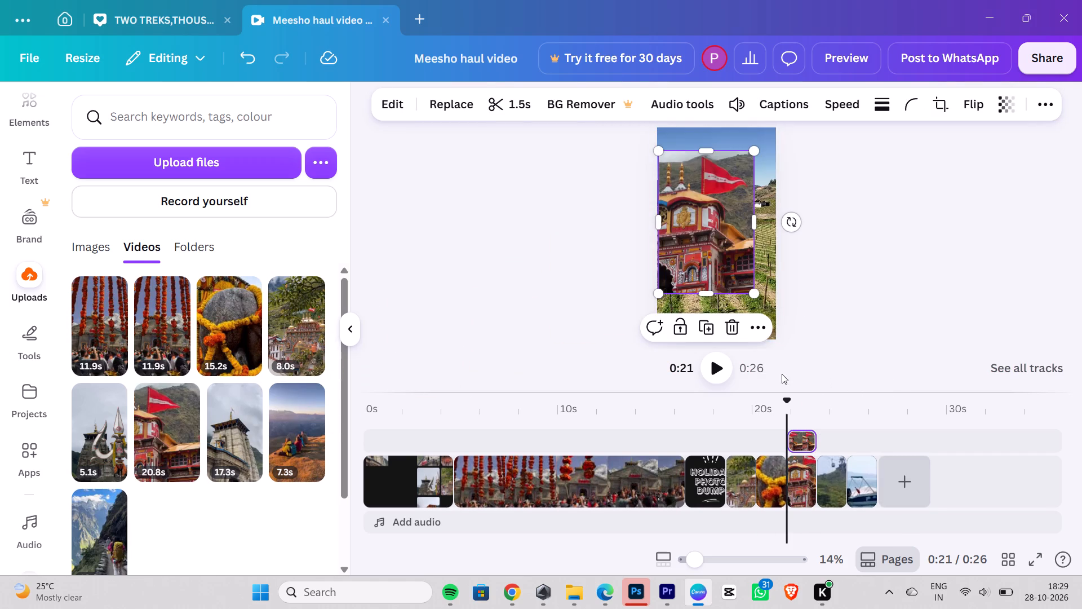
drag(755, 300, 785, 347)
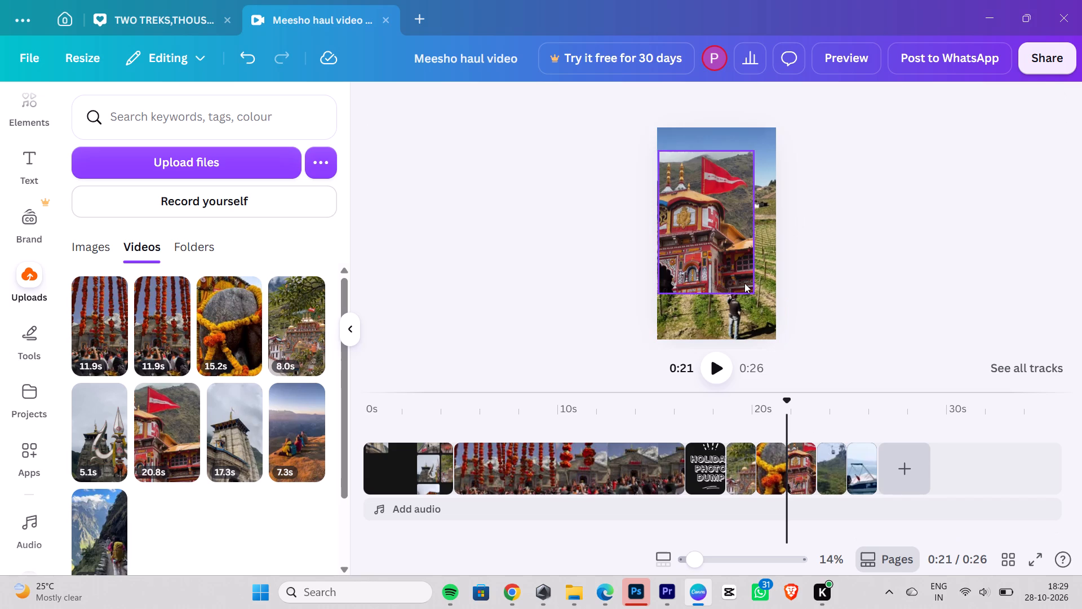
click(744, 283)
drag(758, 293, 774, 350)
drag(730, 250, 727, 228)
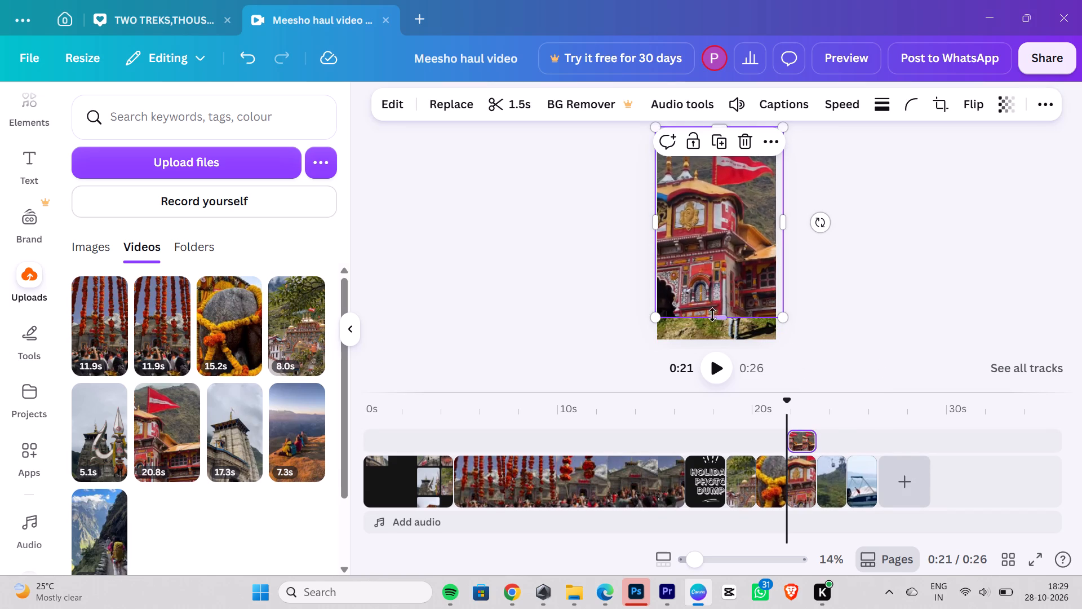
drag(718, 319, 720, 340)
click(853, 267)
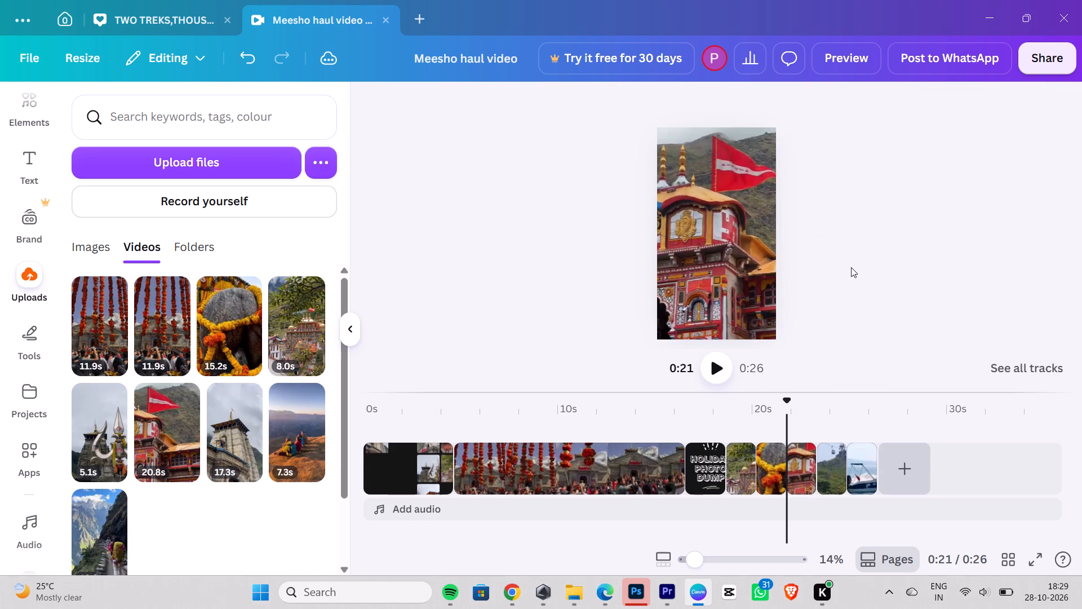
Add the uploaded 17.3-second stone temple tower clip as a full page at the cable-car clip's position, about 0:23.
click(828, 464)
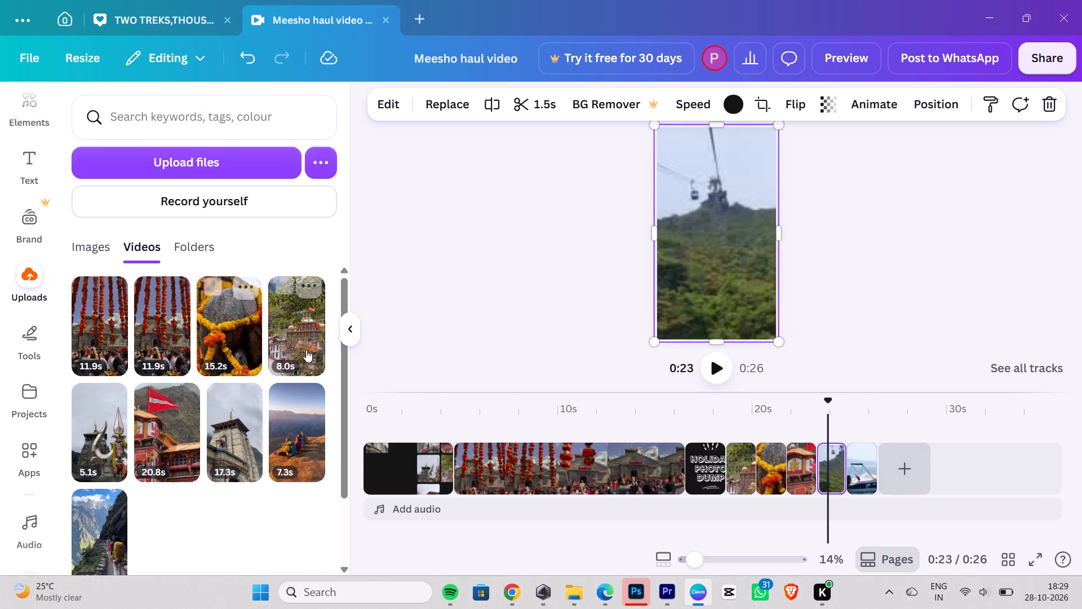
click(237, 451)
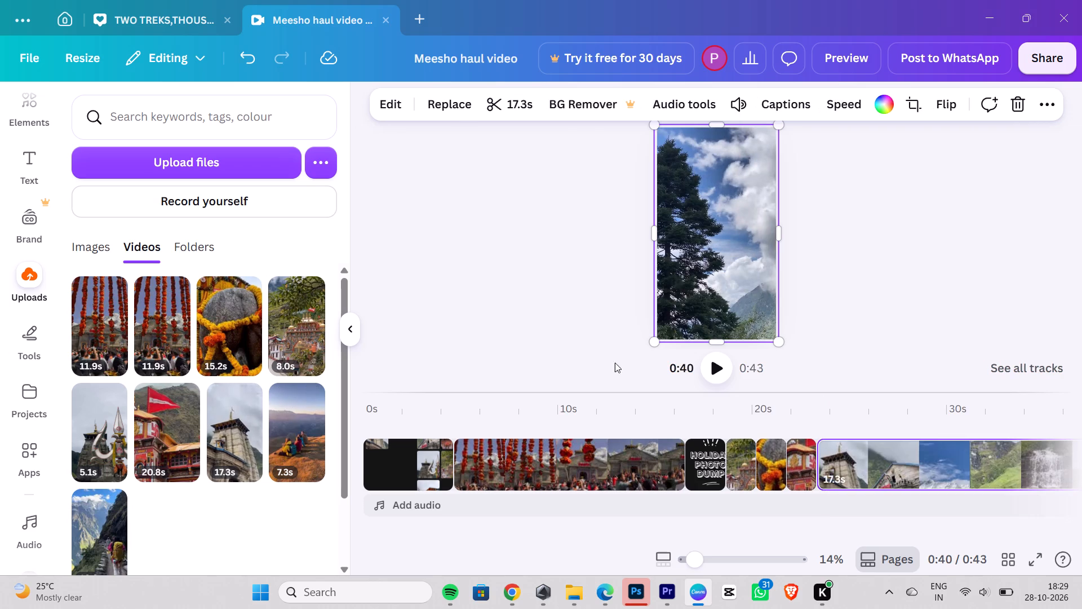
Overlay the same 17.3-second temple tower clip on the new page, enlarge it and widen it to the frame's side edges.
drag(235, 461, 709, 232)
click(721, 288)
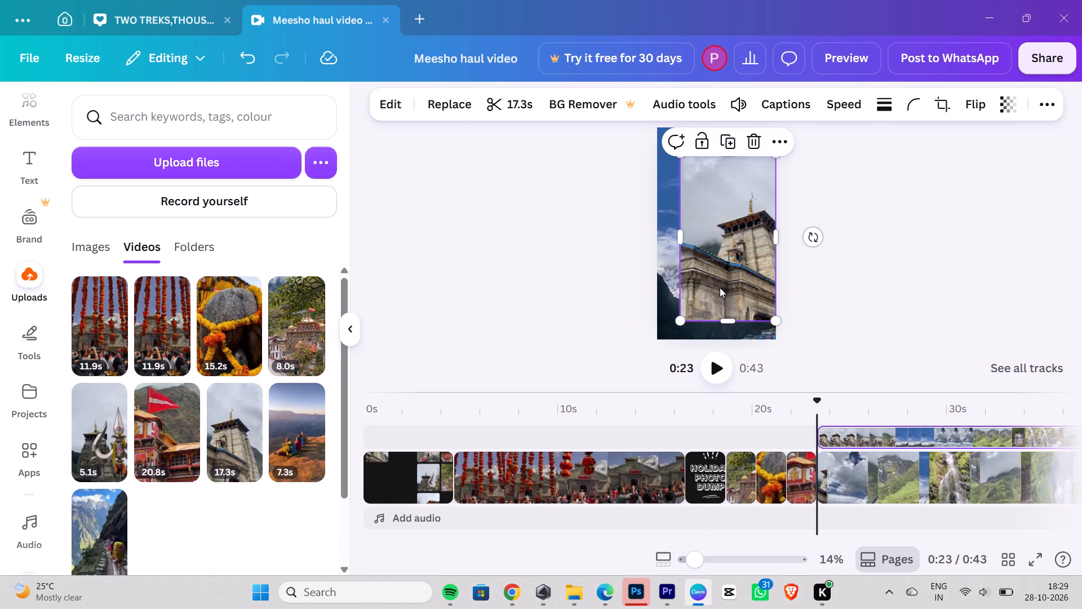
drag(682, 319, 643, 332)
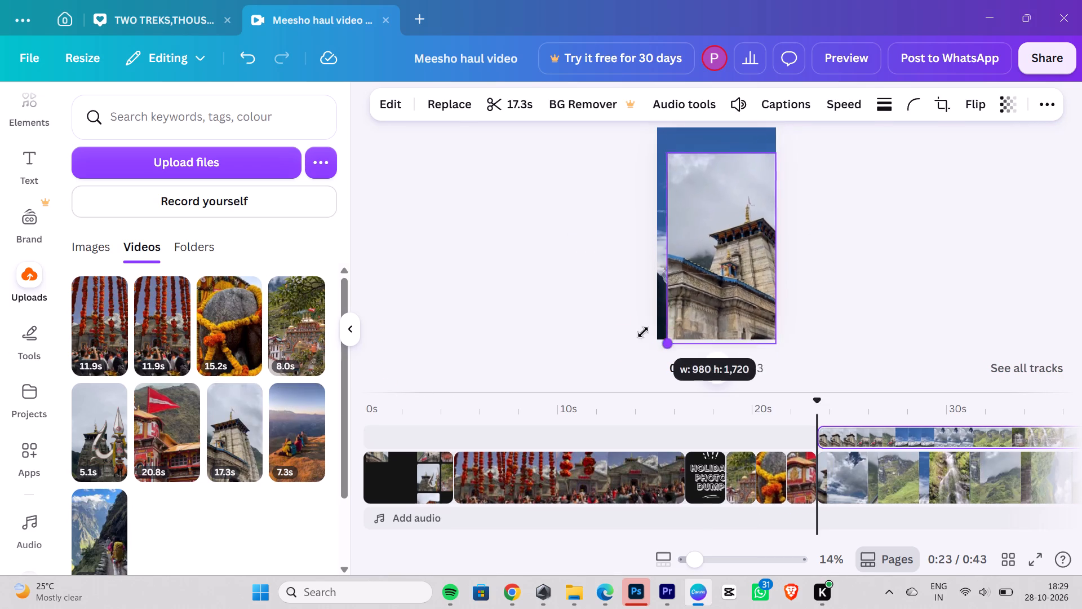
drag(643, 332, 641, 332)
drag(704, 296, 701, 275)
drag(711, 326, 715, 332)
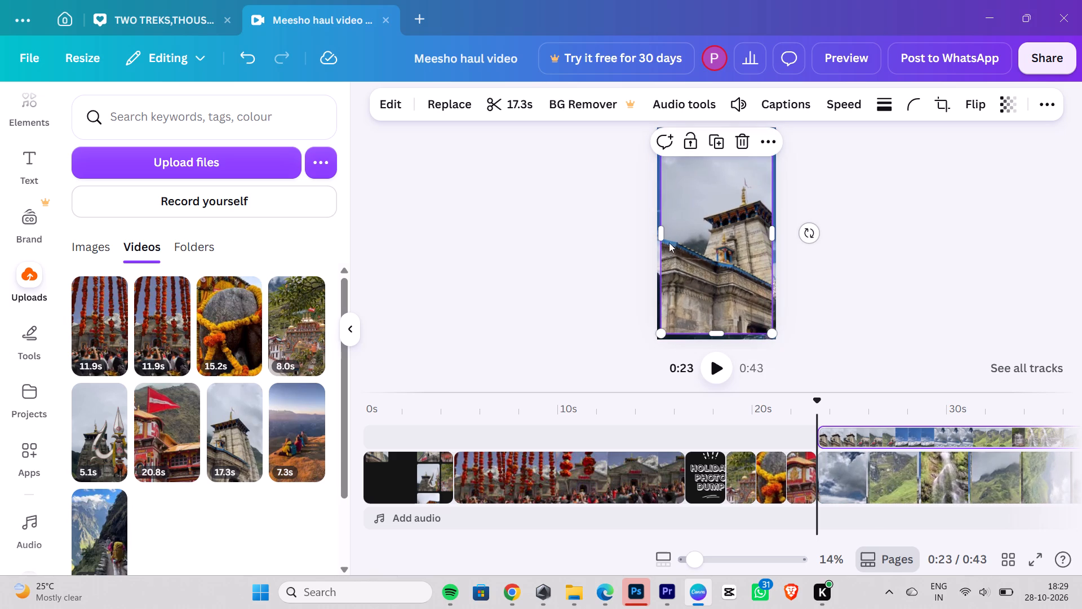
drag(663, 232, 657, 233)
click(775, 235)
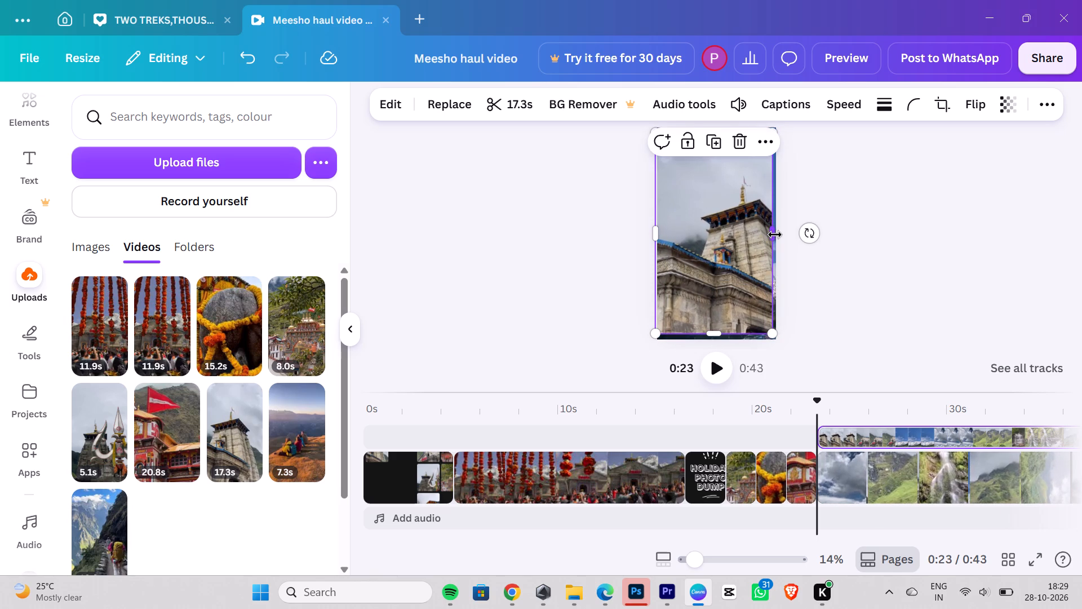
click(722, 204)
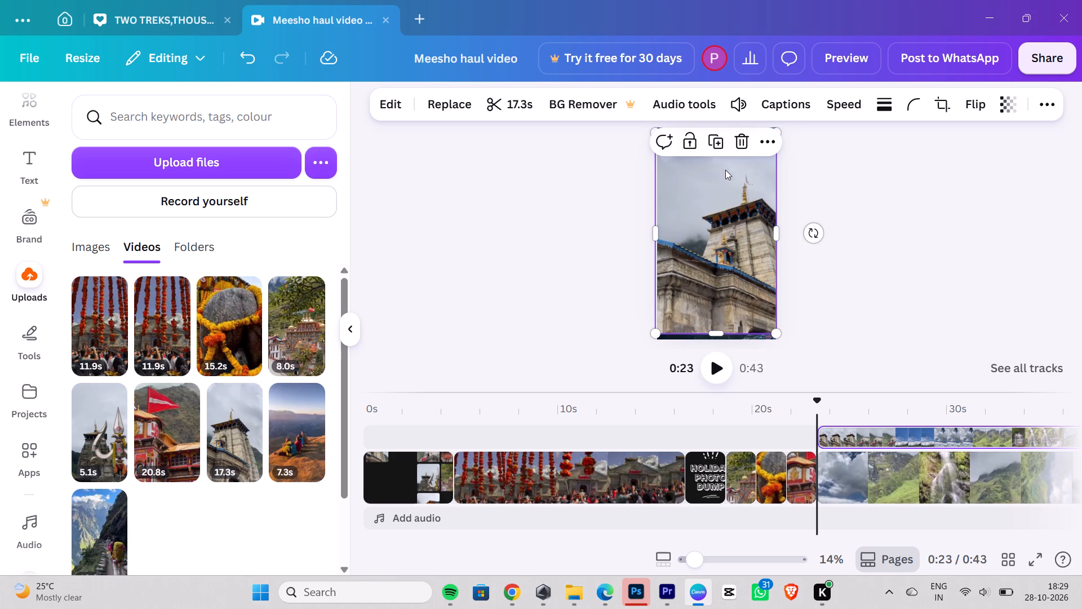
Extend and shift the temple tower overlay so it covers the remaining background strips at the frame's top and bottom.
click(894, 164)
click(668, 192)
click(901, 176)
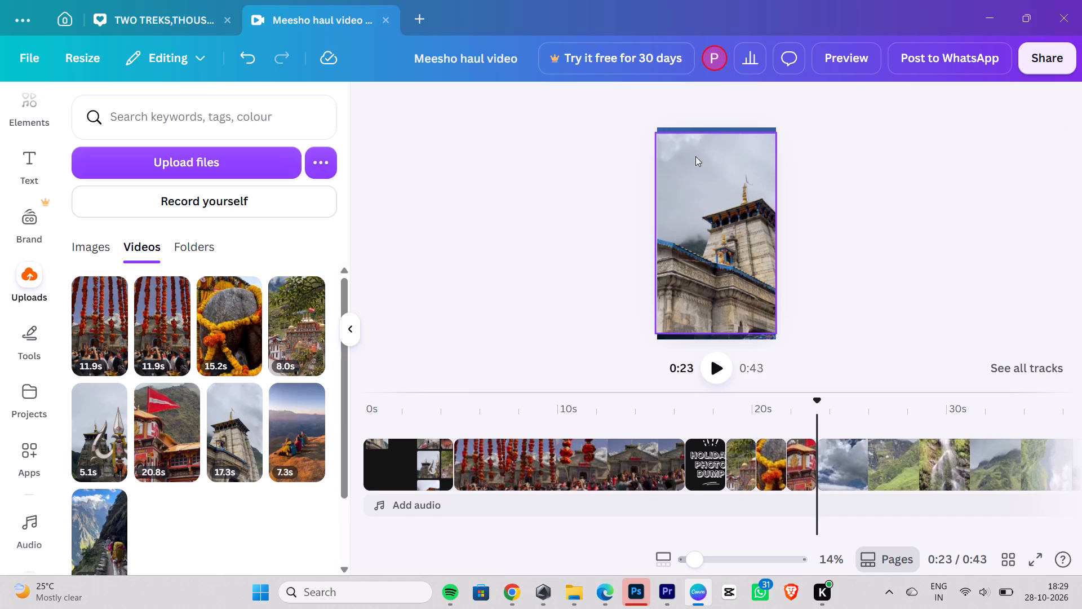
click(708, 150)
drag(721, 335, 721, 342)
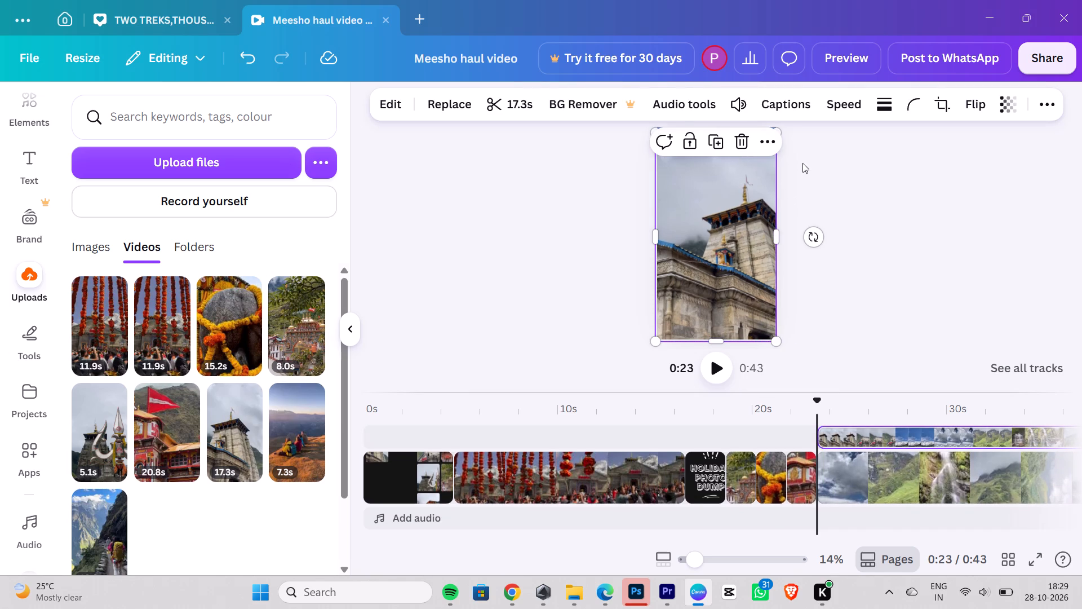
drag(778, 128, 783, 116)
click(604, 185)
drag(663, 143, 670, 138)
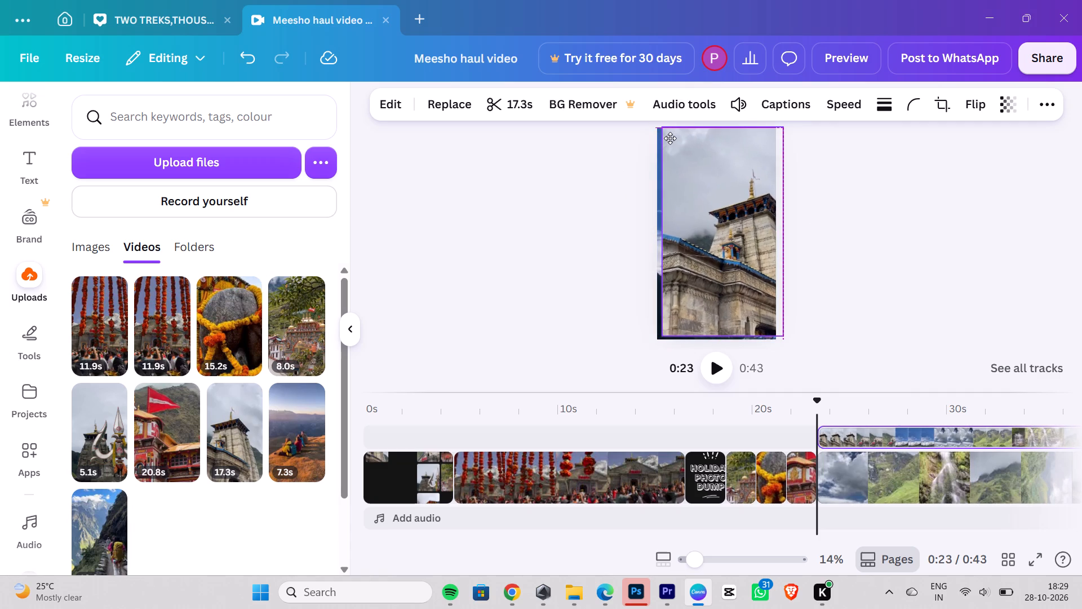
drag(670, 138, 666, 138)
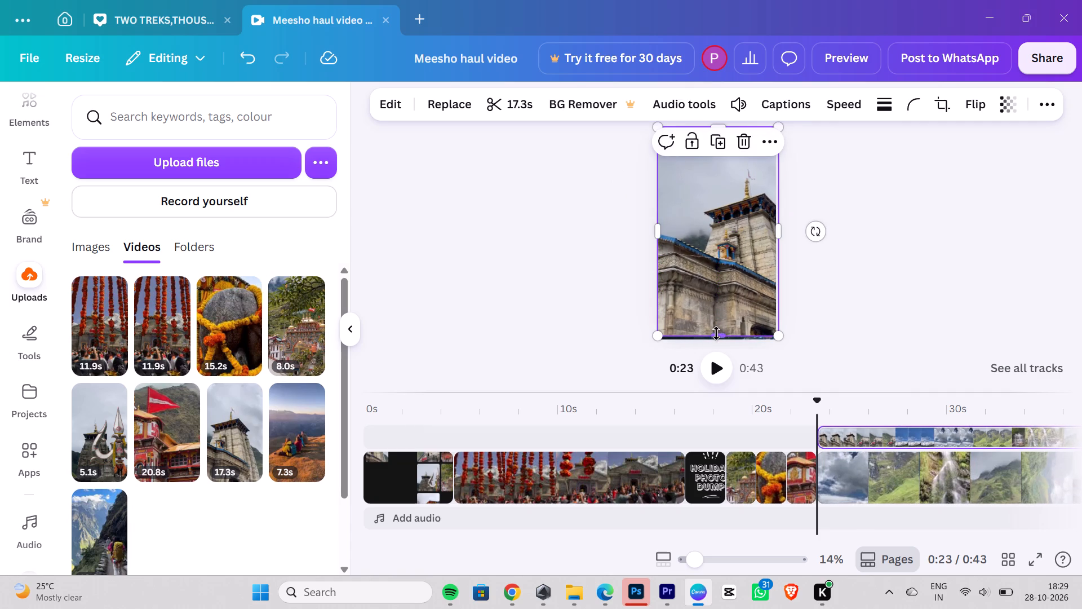
click(716, 333)
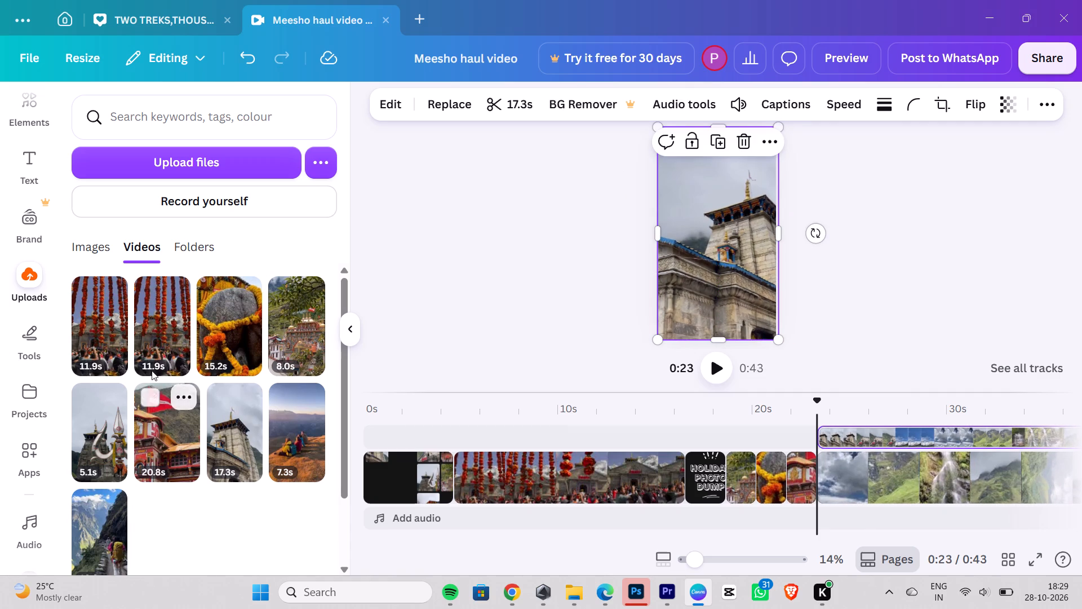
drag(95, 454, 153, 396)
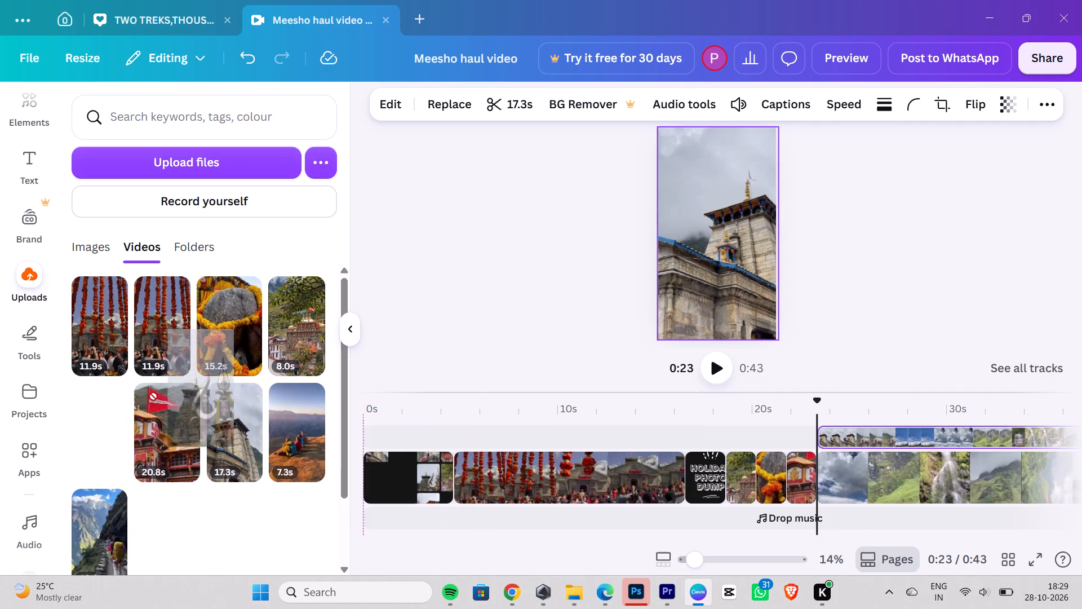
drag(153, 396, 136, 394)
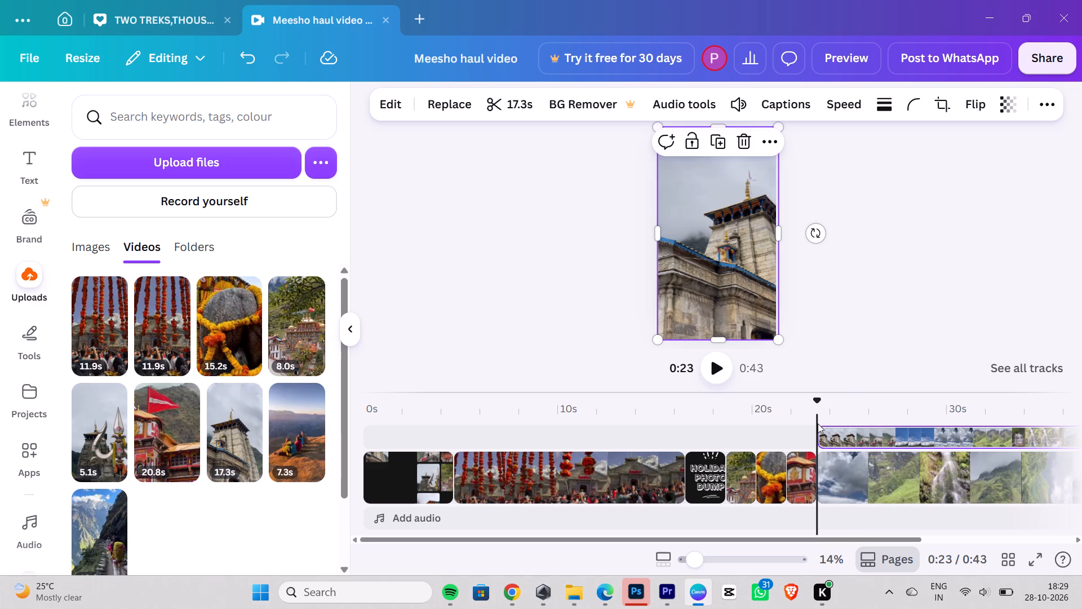
Scrub through the page starting at about 0:23 and delete its 17.3-second temple tower clip overlay.
drag(821, 405, 859, 406)
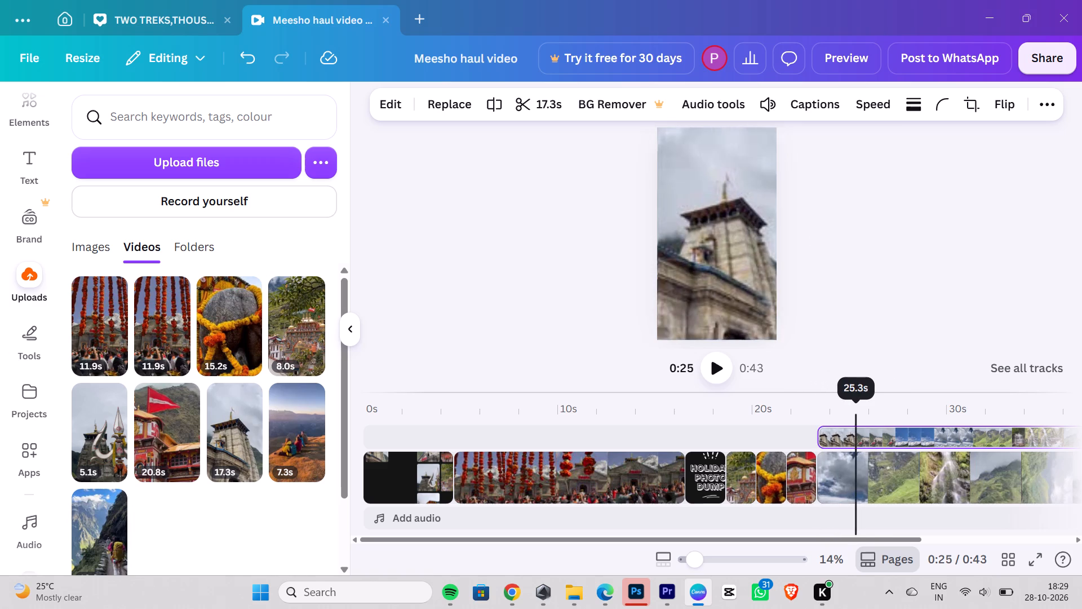
drag(859, 406, 888, 407)
click(956, 442)
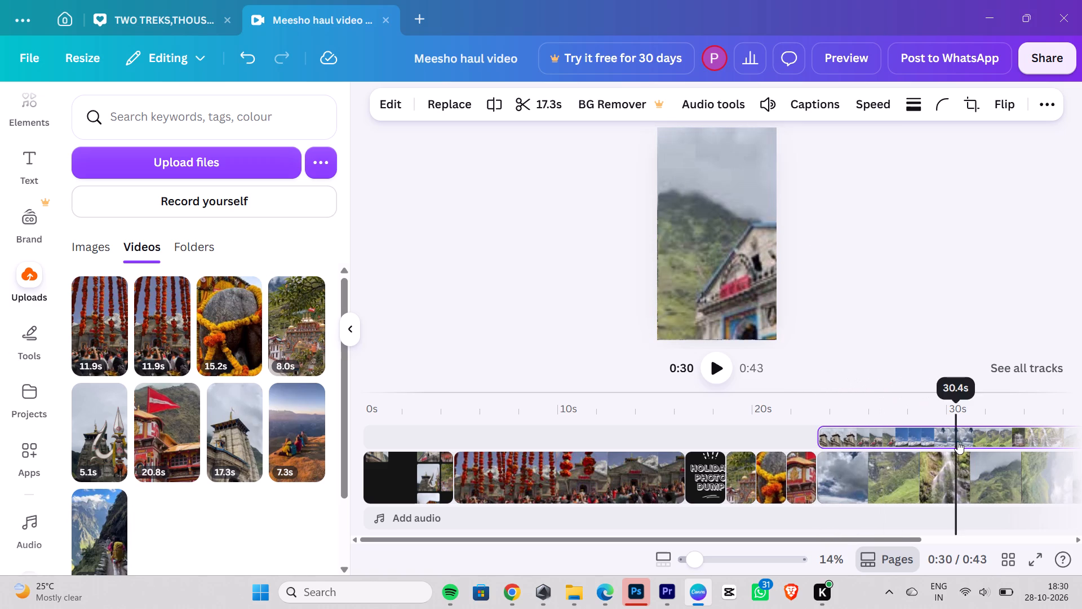
key(BackSpace)
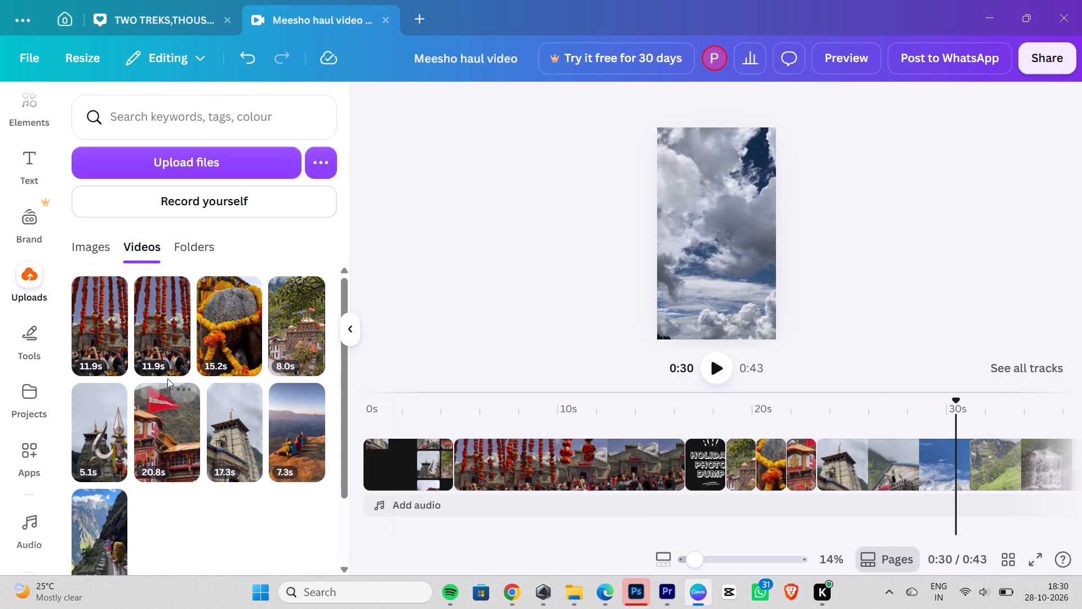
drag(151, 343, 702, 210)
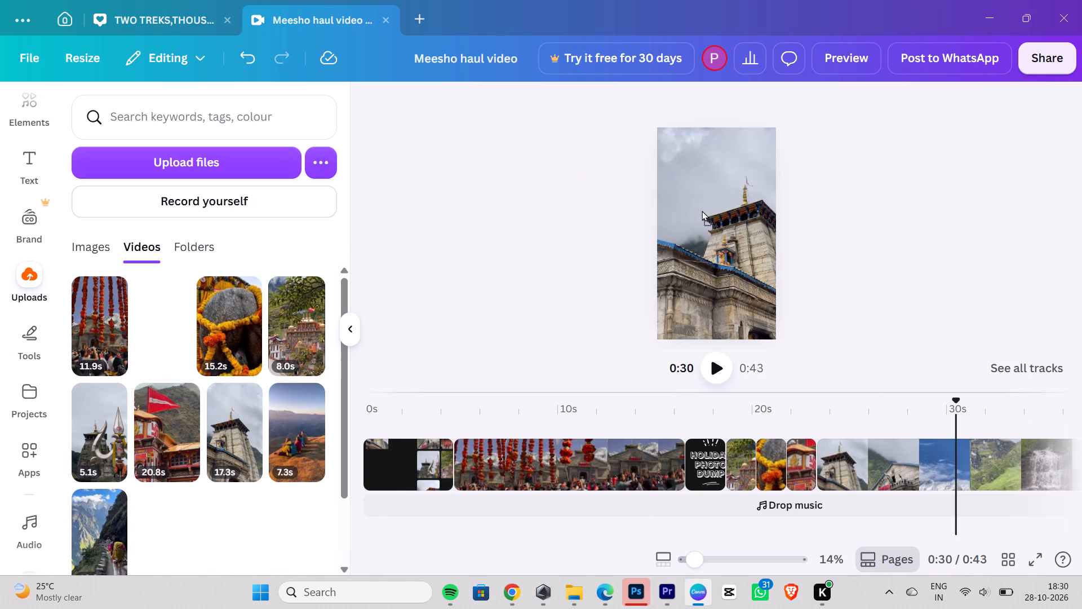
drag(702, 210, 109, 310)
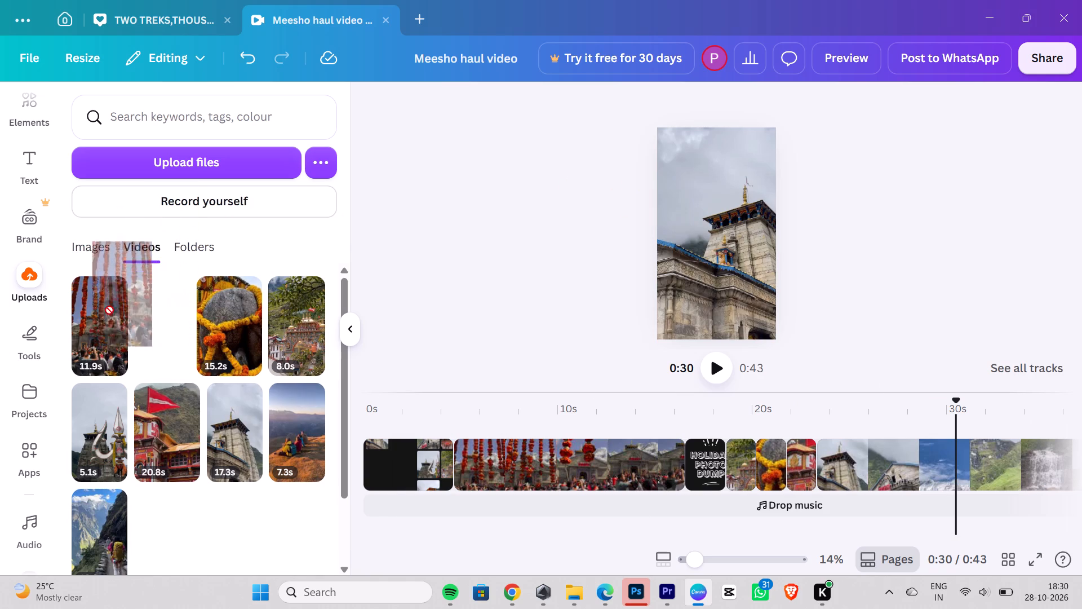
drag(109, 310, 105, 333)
Overlay the first uploaded 11.9-second flower-garland temple clip on the page at about 0:23, then enlarge and shift it to cover the whole frame.
drag(83, 325, 684, 210)
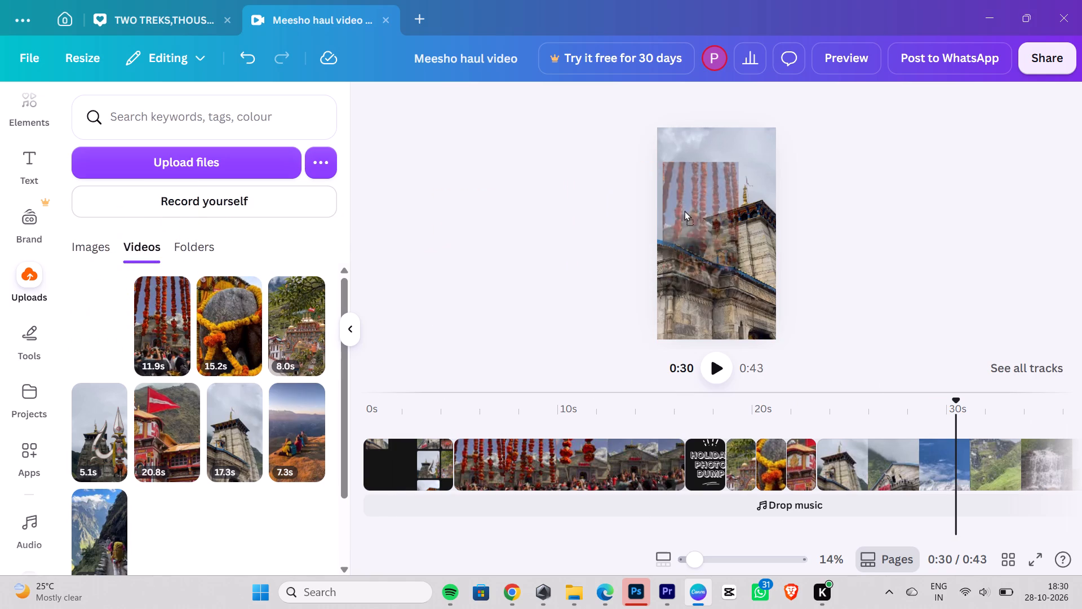
drag(684, 210, 697, 210)
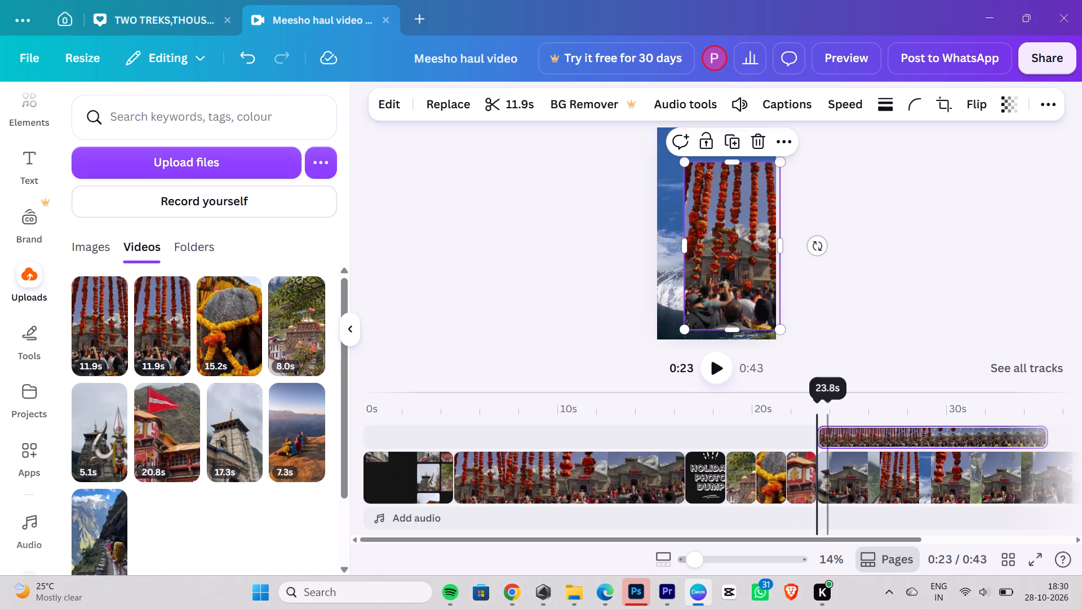
drag(685, 329, 641, 331)
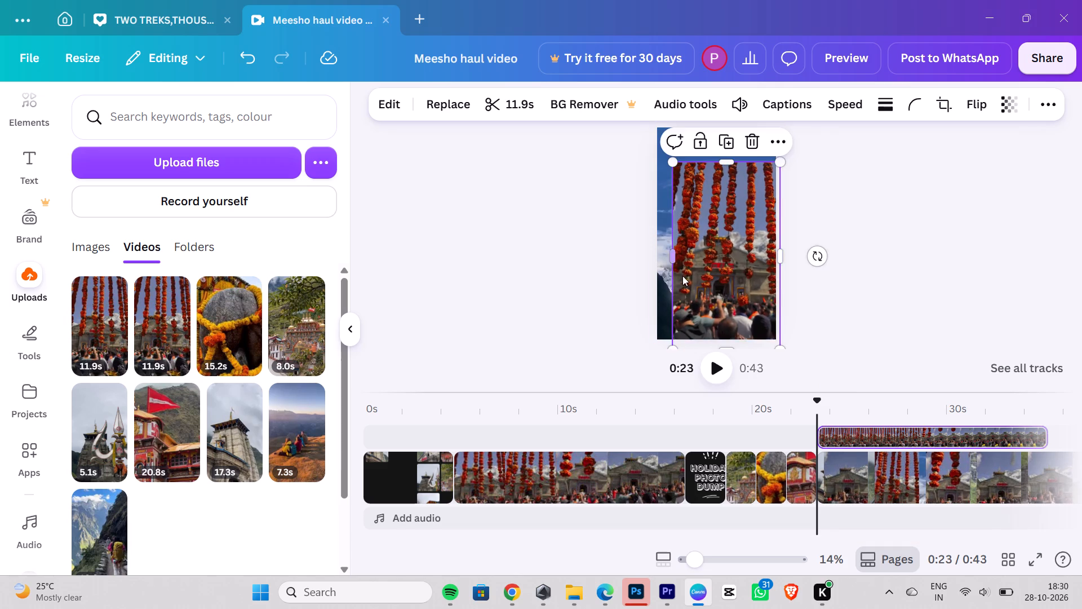
drag(684, 275, 668, 246)
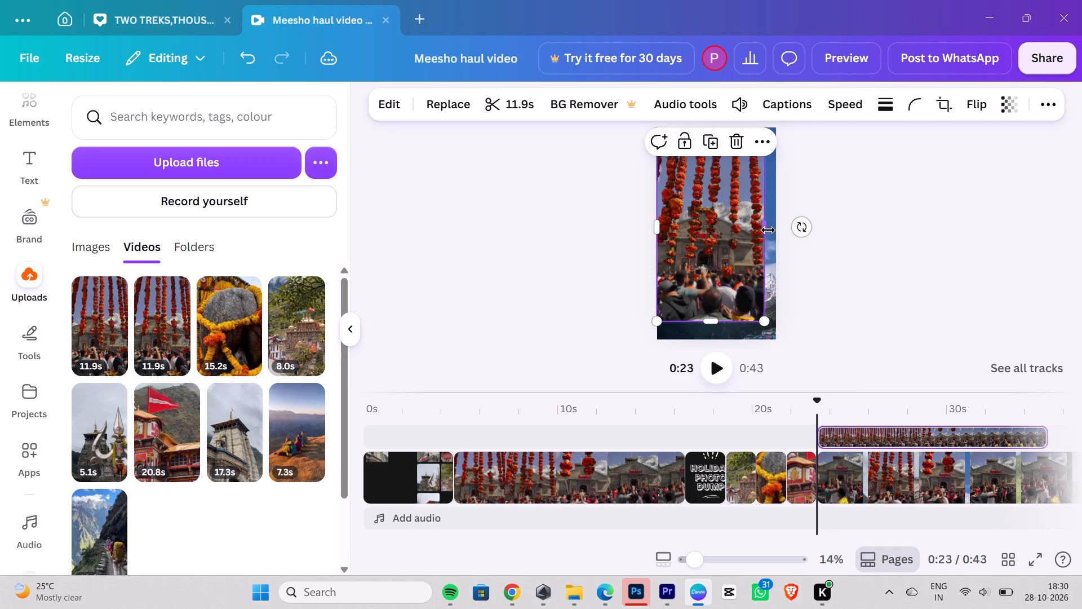
drag(766, 230, 781, 231)
drag(711, 320, 711, 326)
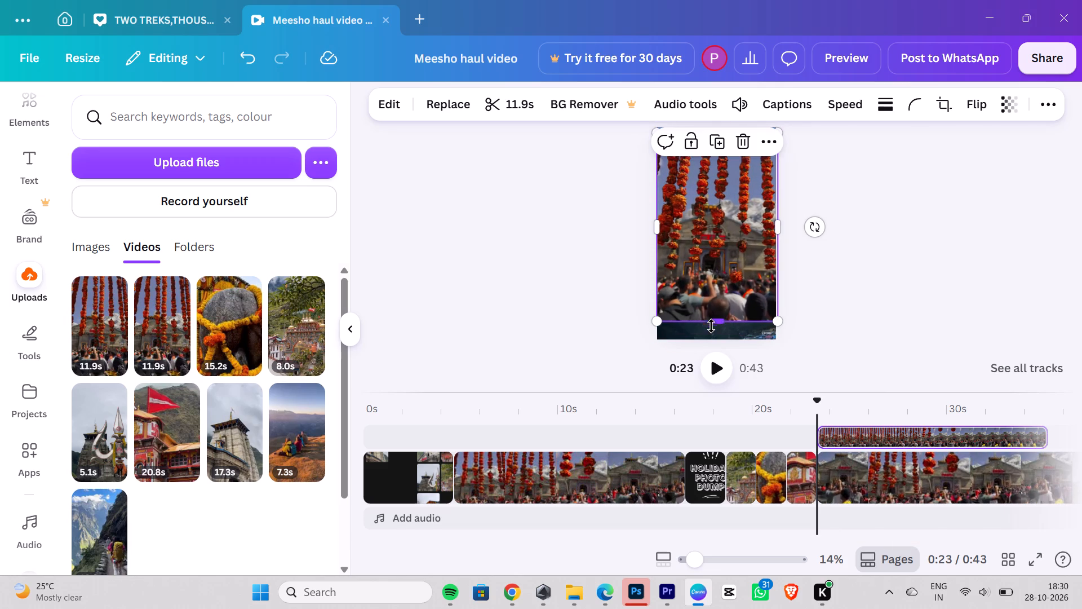
drag(711, 326, 713, 338)
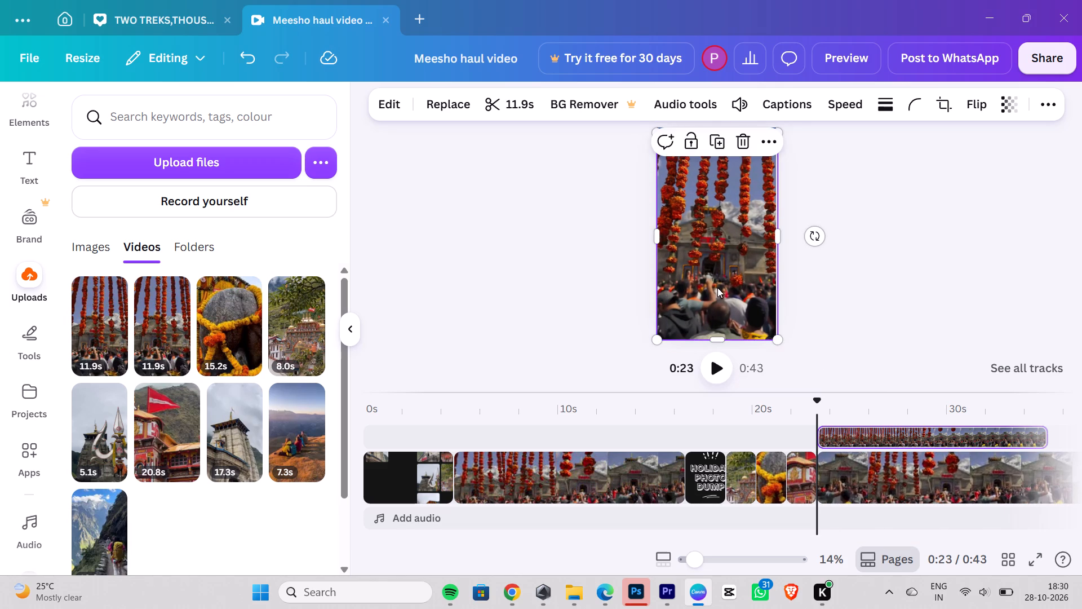
drag(717, 288, 716, 278)
drag(711, 328, 712, 345)
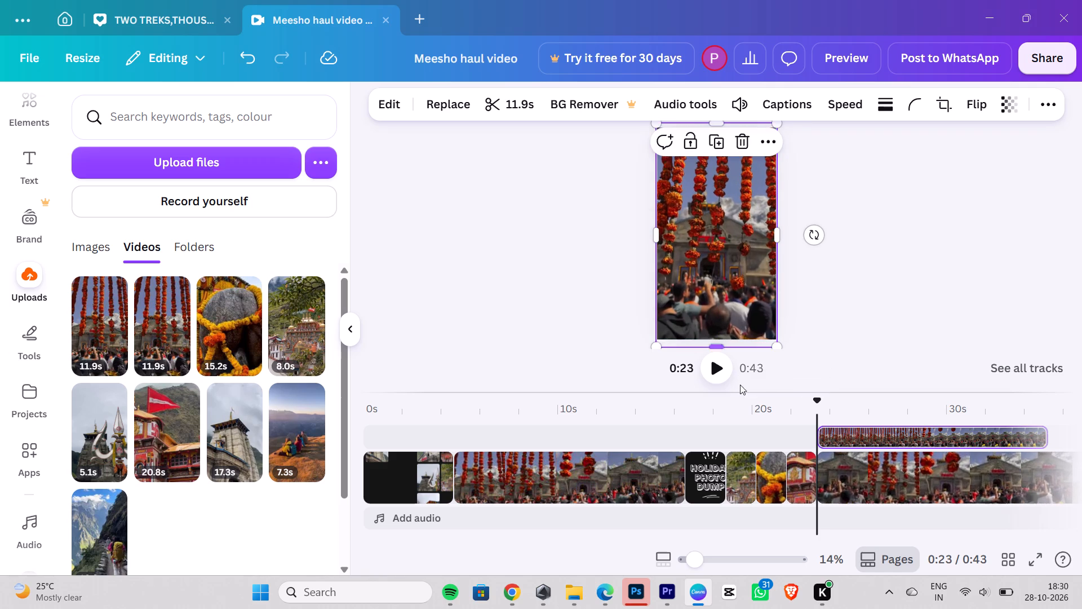
Return the playhead to the start of the video and play the full-screen preview.
drag(817, 398, 81, 434)
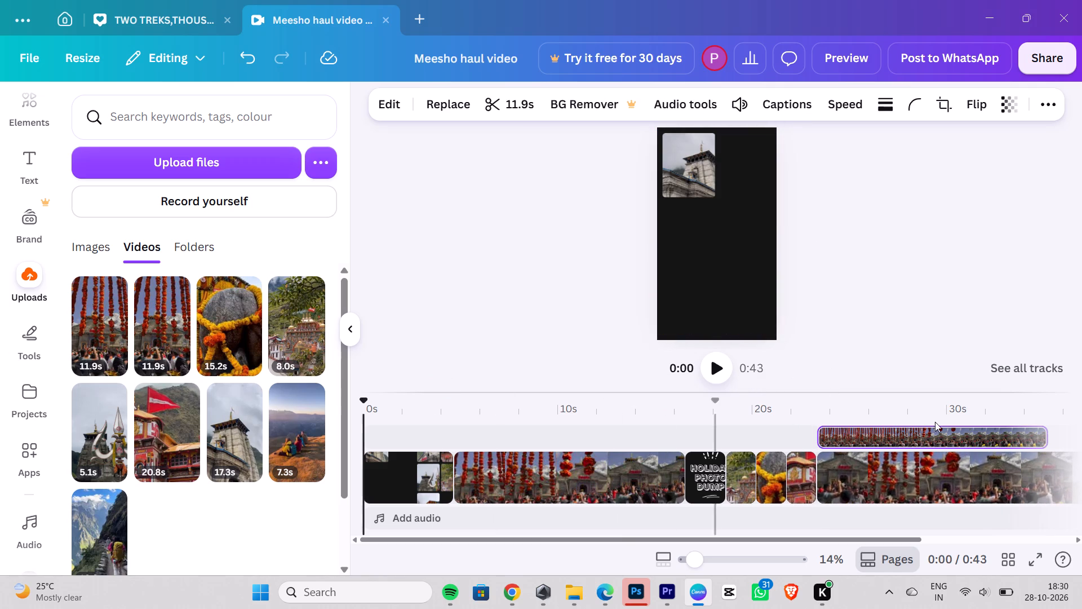
drag(1061, 427, 1044, 429)
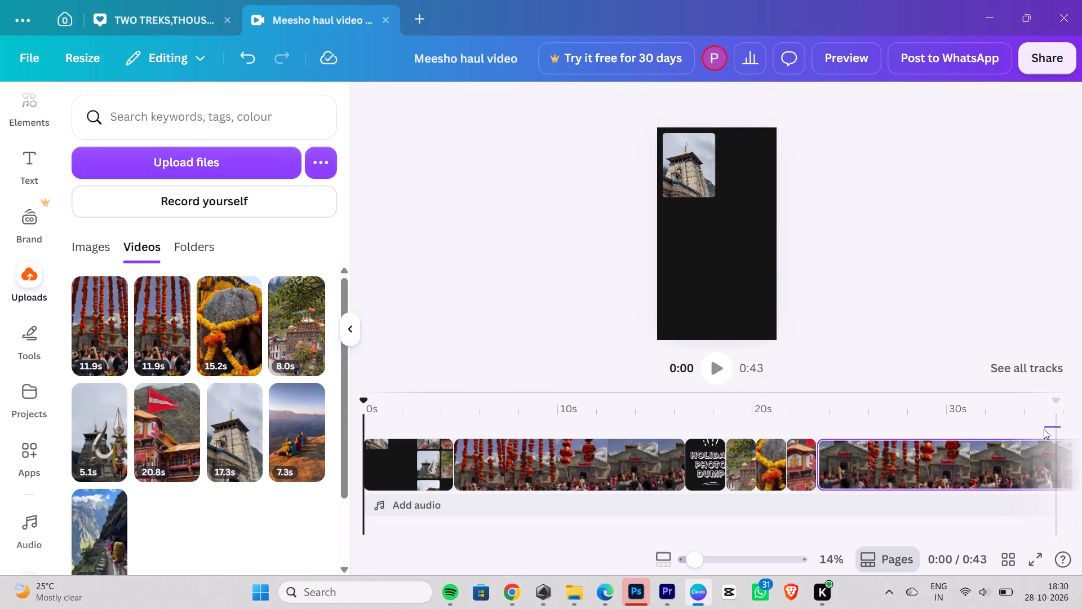
drag(1044, 429, 1031, 429)
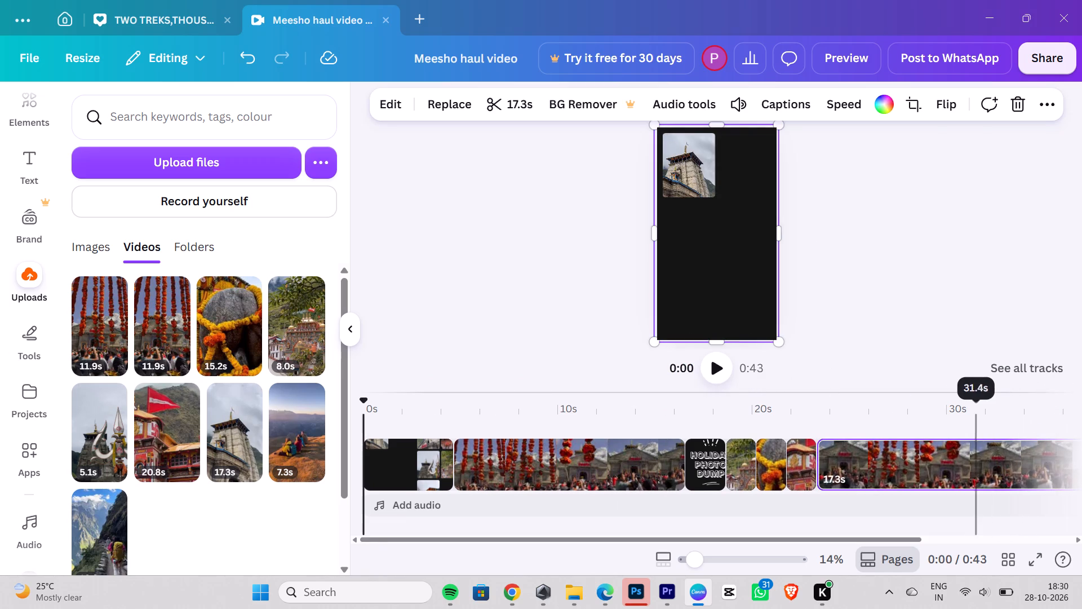
drag(967, 400, 0, 407)
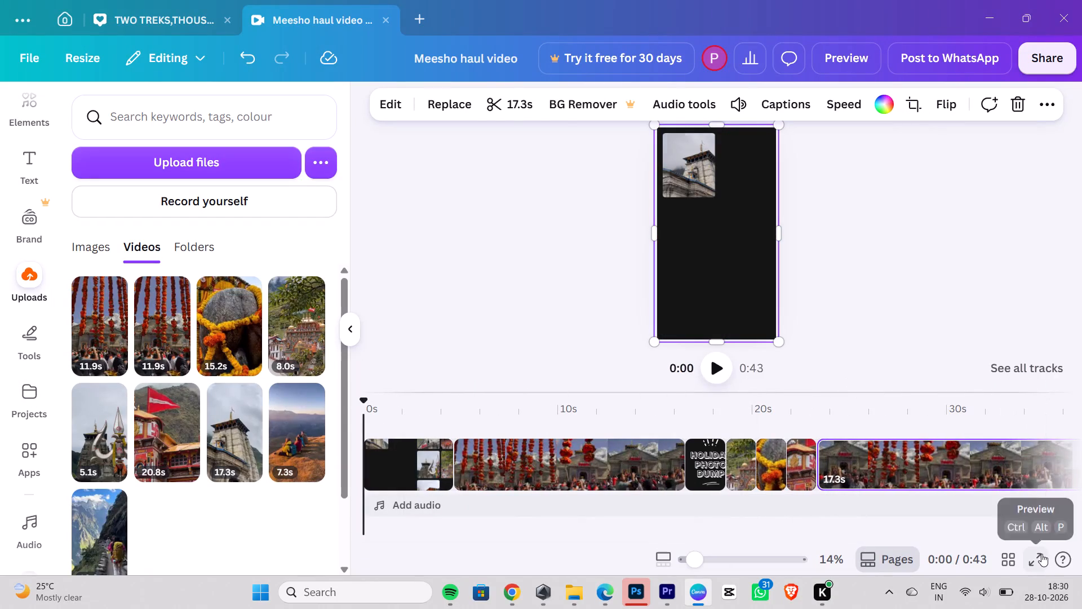
click(1041, 554)
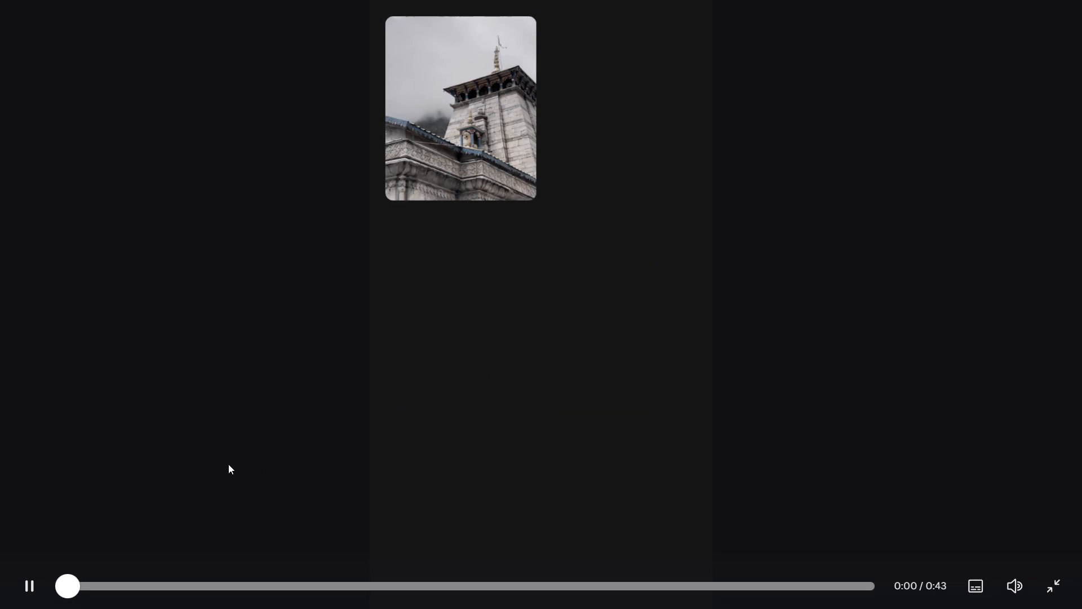
key(space)
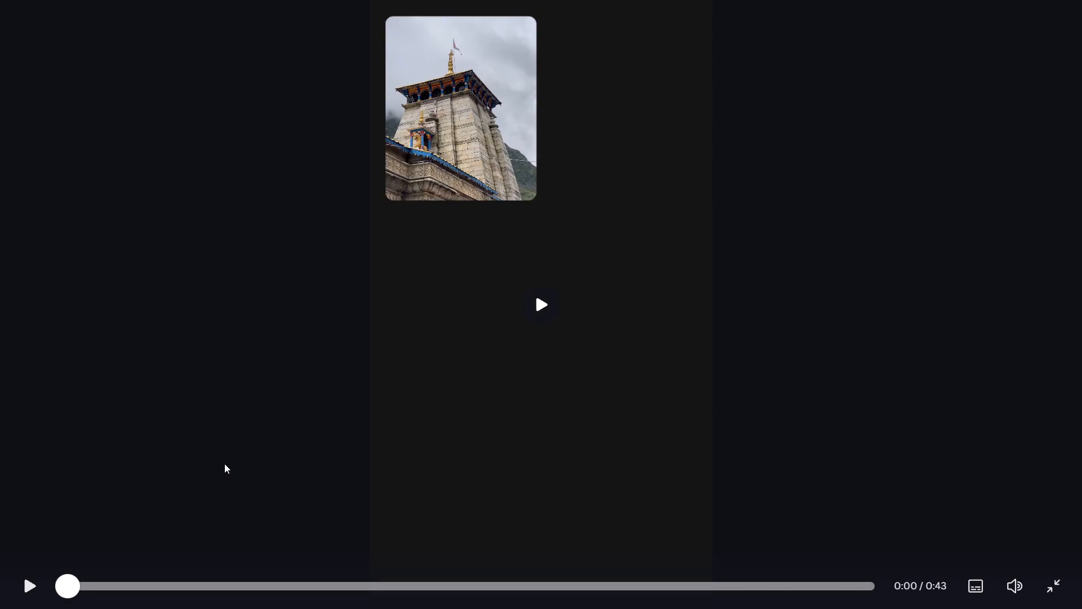
click(535, 306)
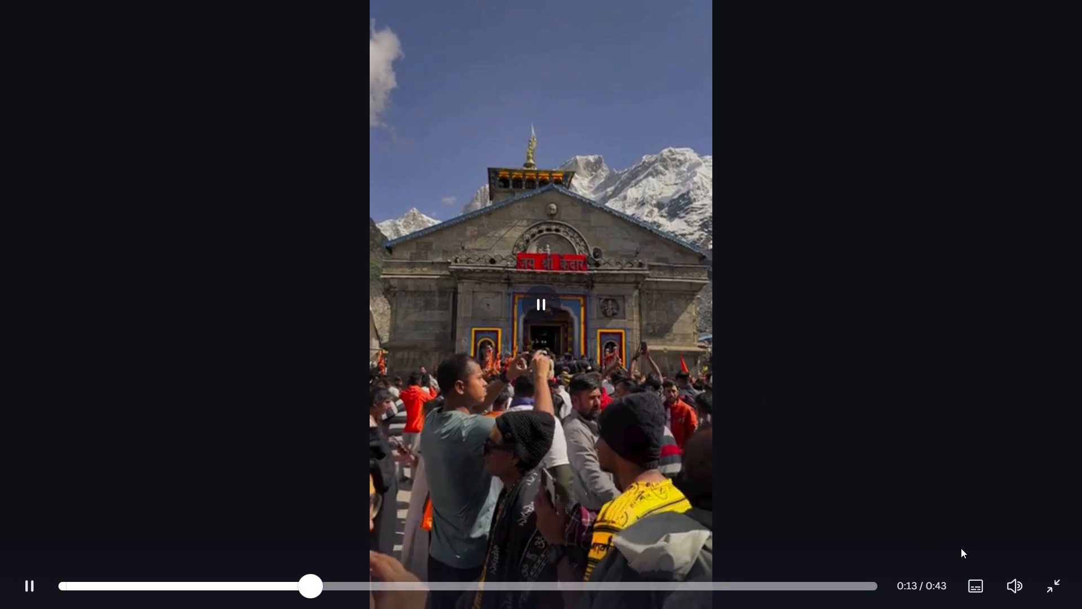
Leave the full-screen preview and play the video in the editor, following the timeline through its later pages and stopping at about 0:38.
click(1050, 585)
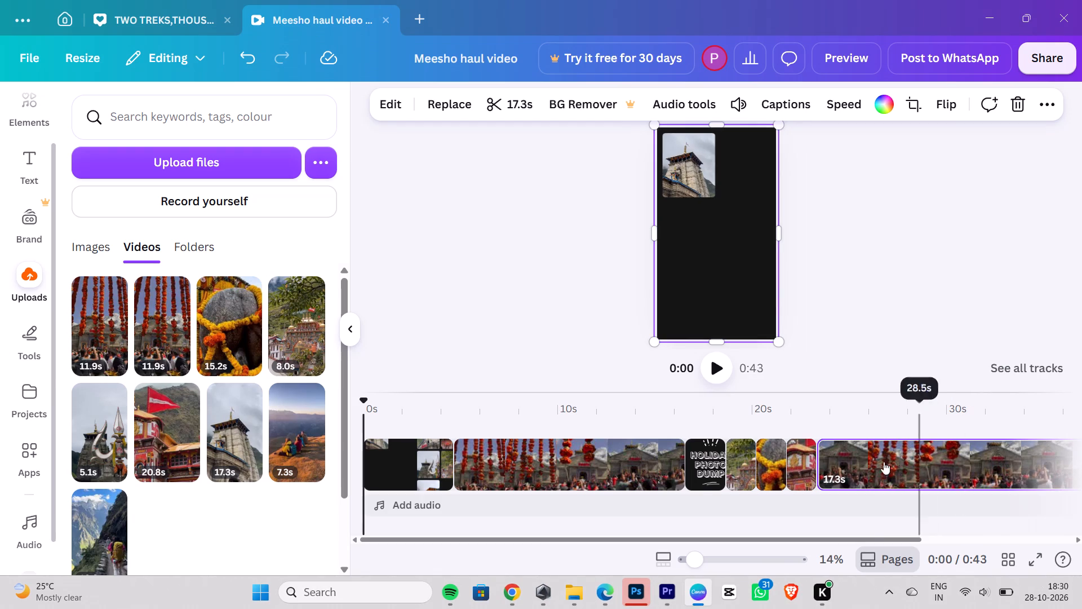
click(717, 365)
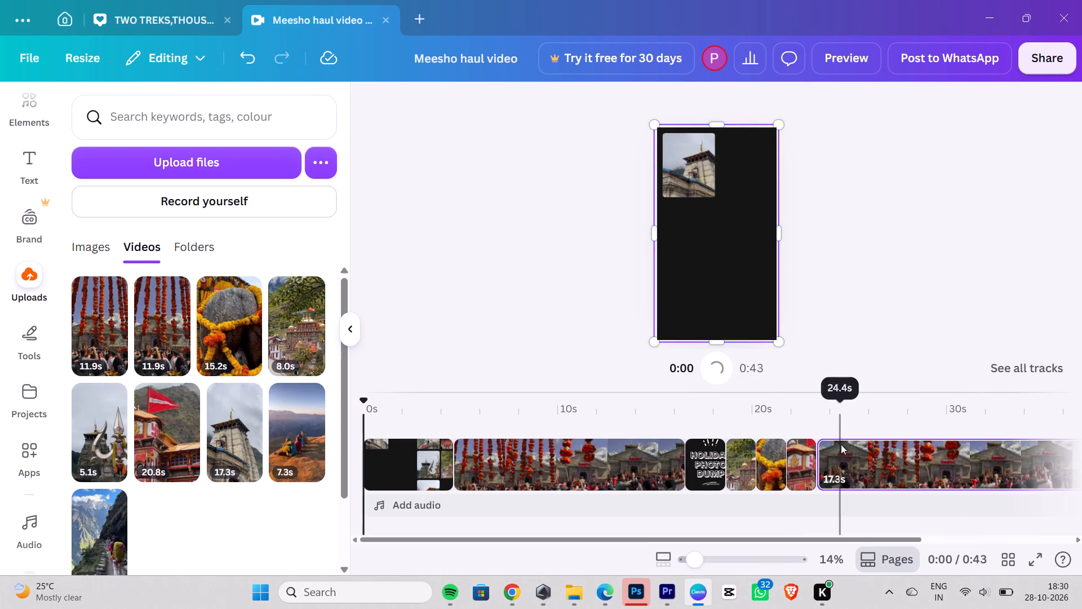
drag(833, 414, 668, 420)
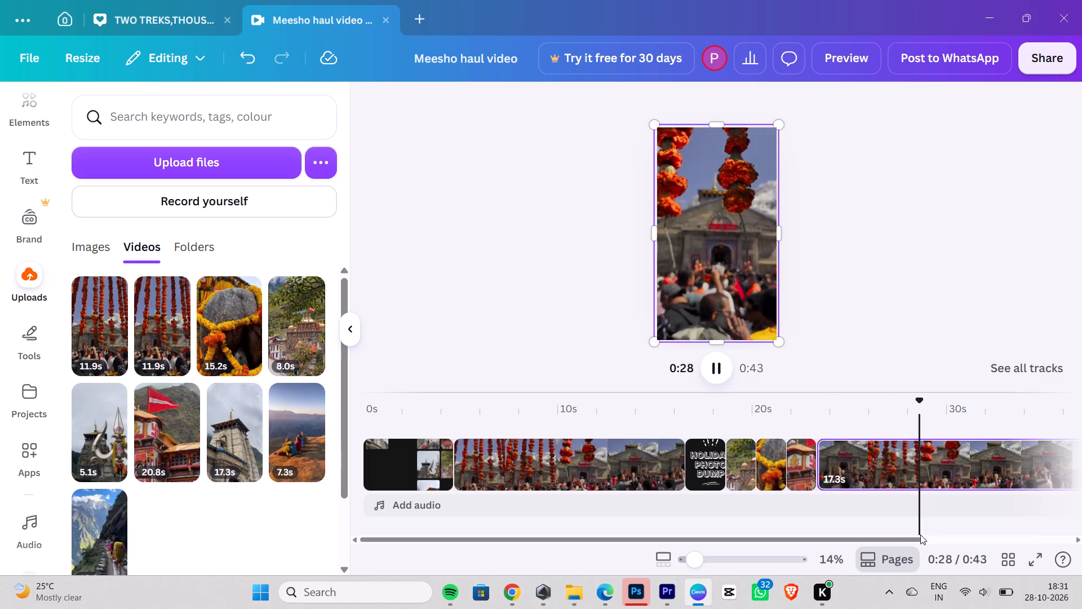
drag(919, 540, 934, 540)
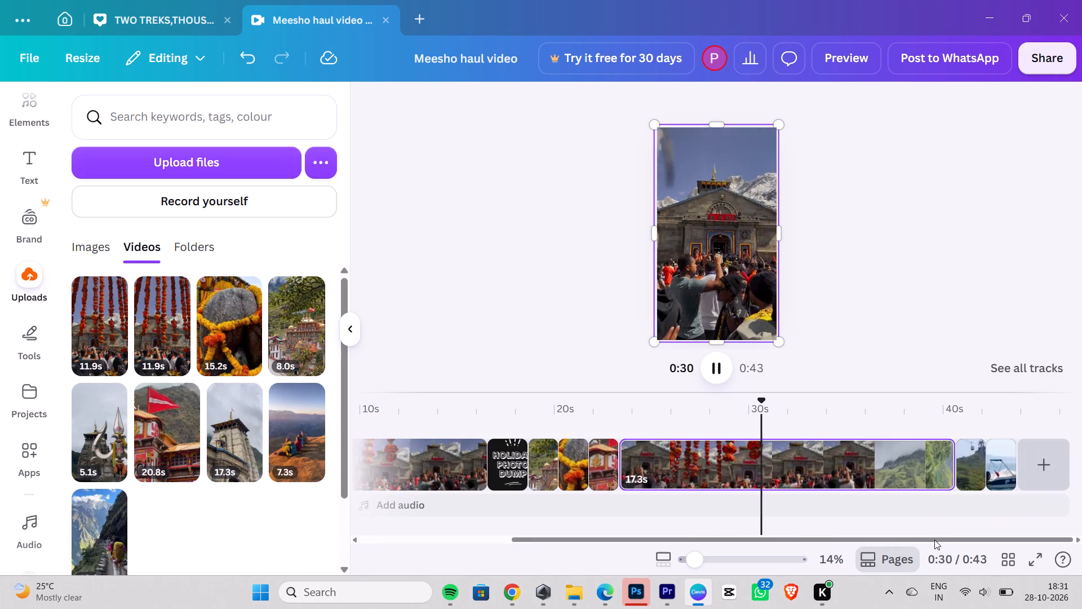
drag(934, 540, 935, 540)
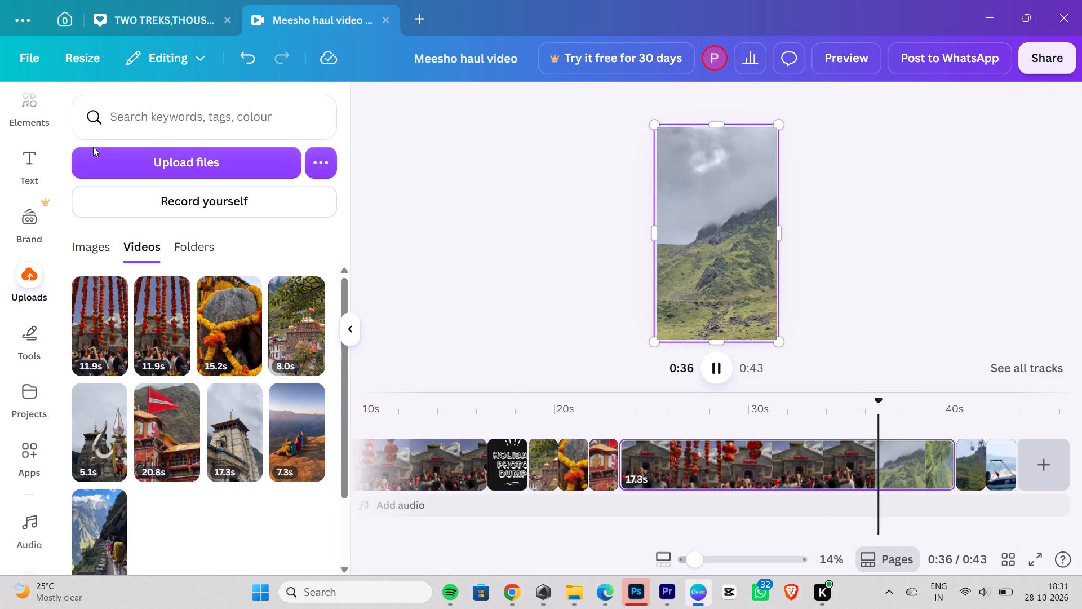
click(491, 192)
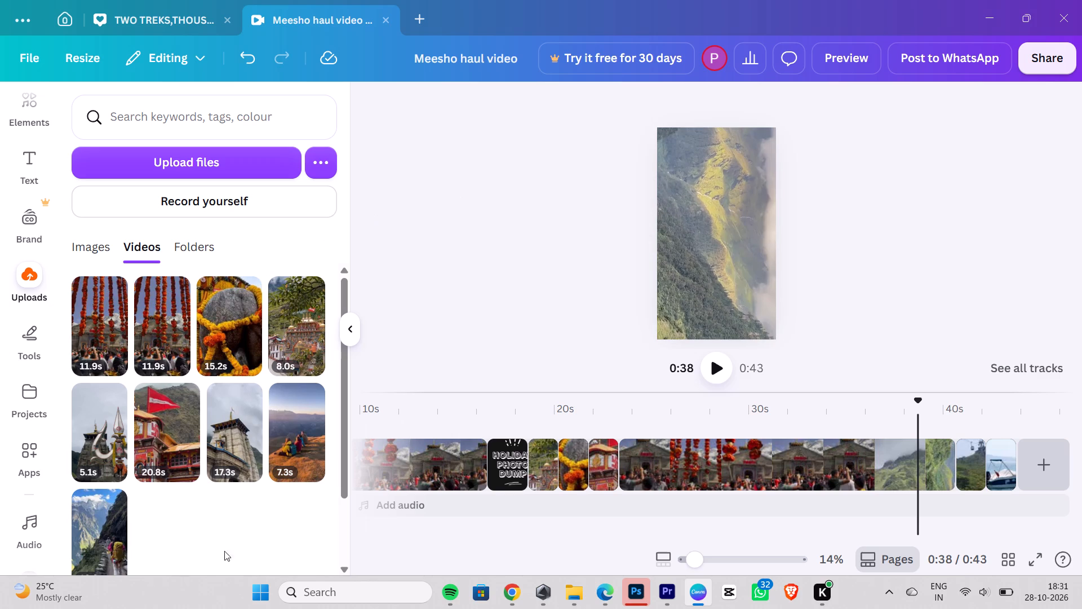
Select all nine uploaded video clips in the uploads library.
drag(316, 529, 121, 241)
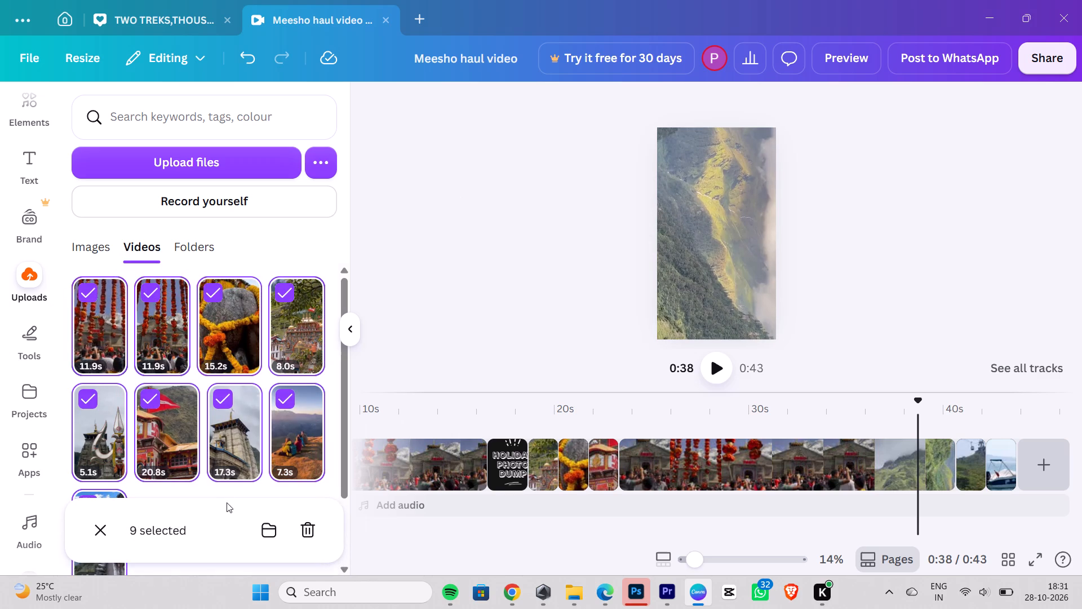
Move the nine selected uploaded videos to the trash.
click(307, 533)
click(641, 345)
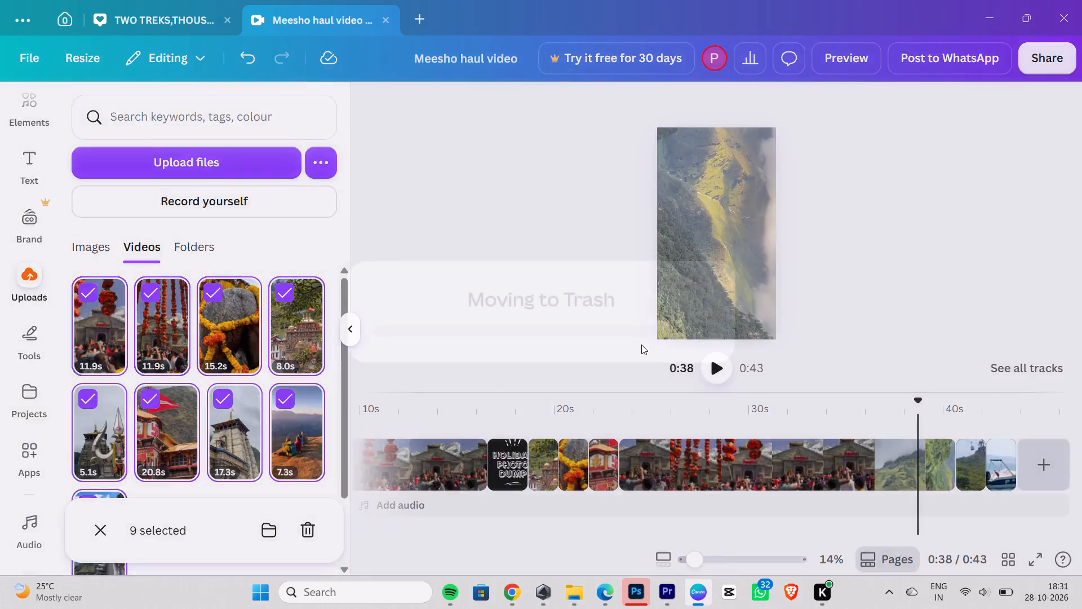